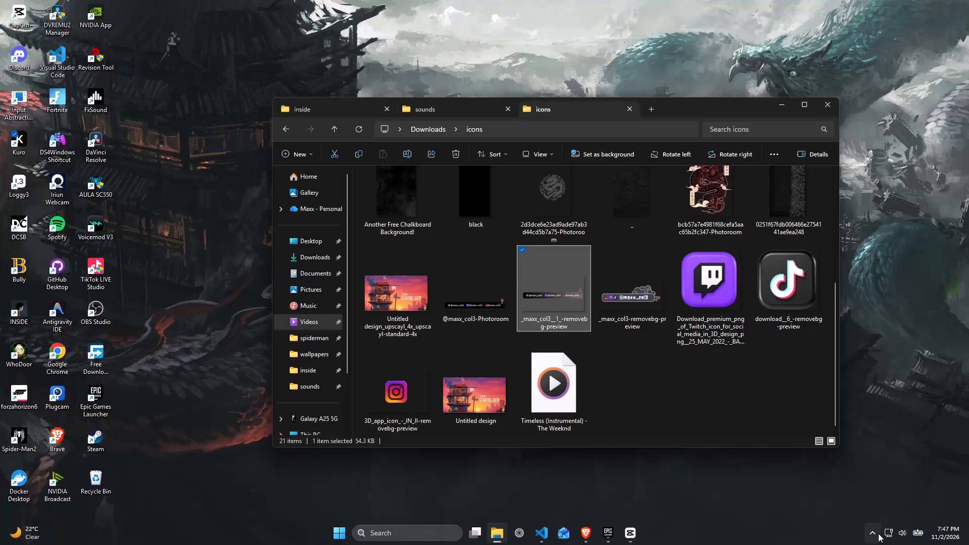
Switch to the open CapCut project and close the Epic Games Launcher downloads window.
click(777, 99)
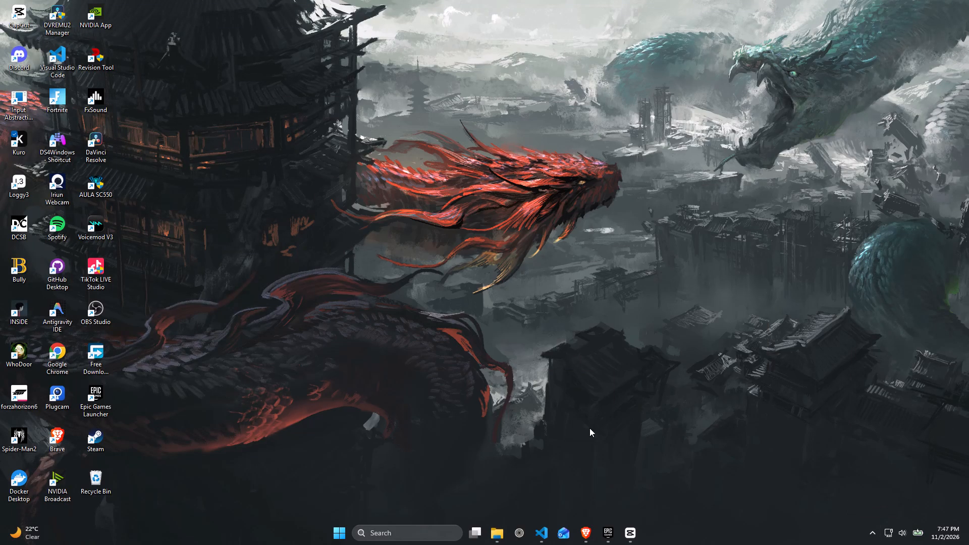
click(624, 536)
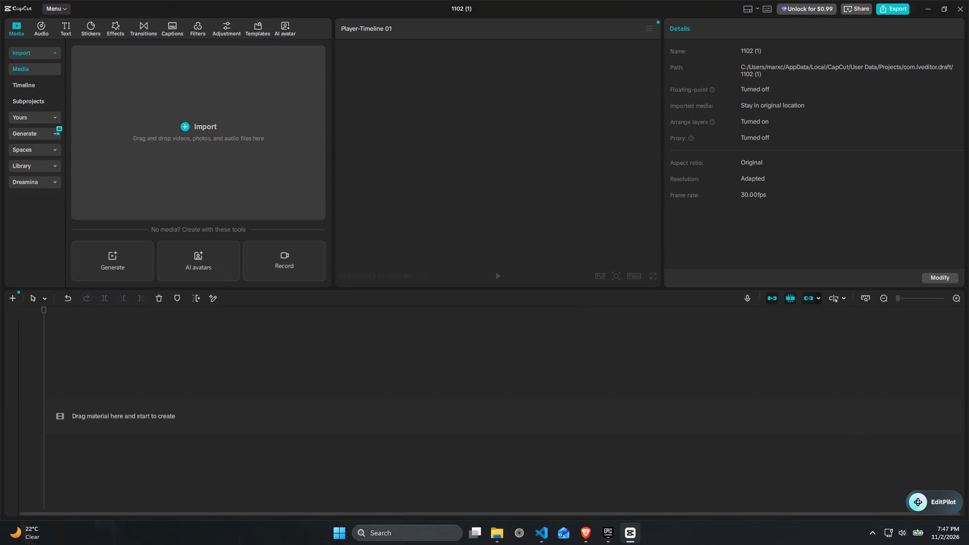
click(604, 538)
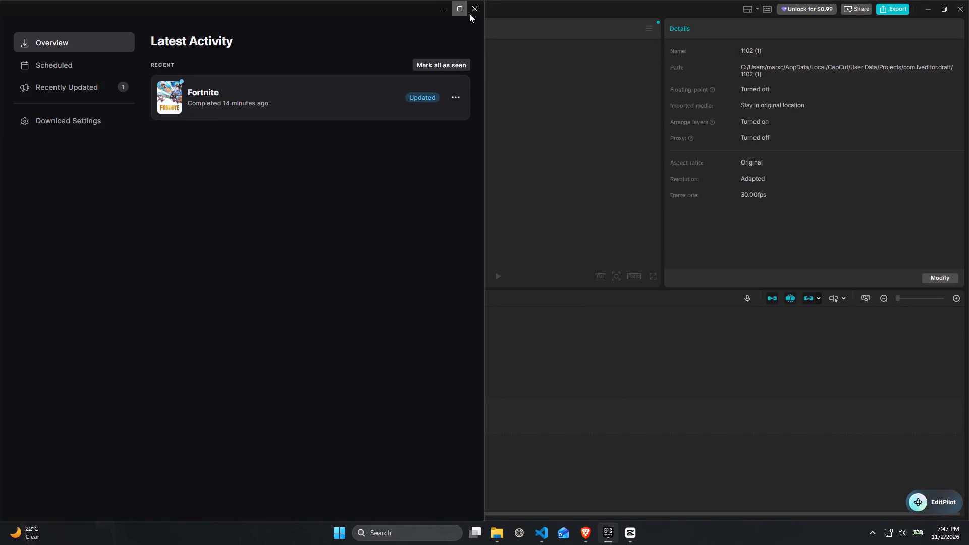
click(473, 11)
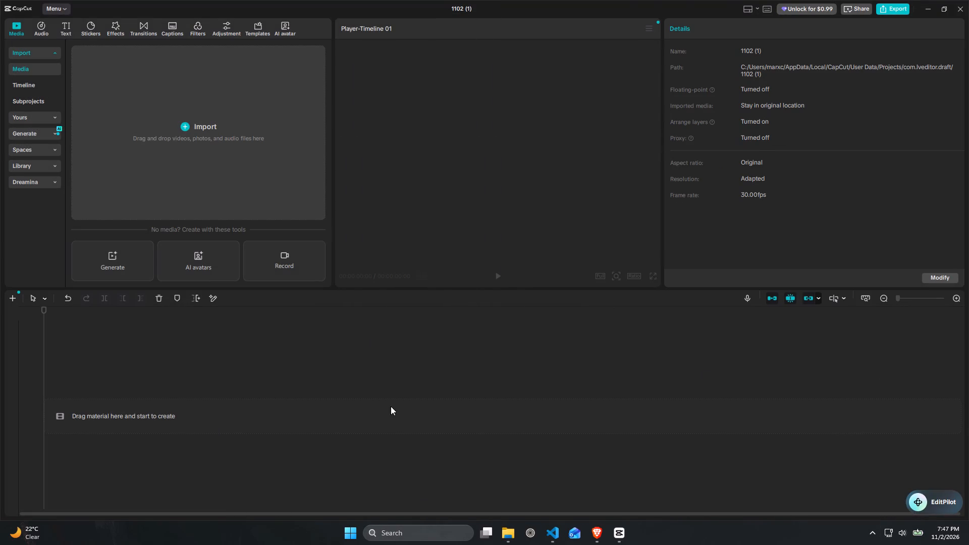
Import video 2 from the inside folder under Videos into the CapCut project's media.
click(506, 530)
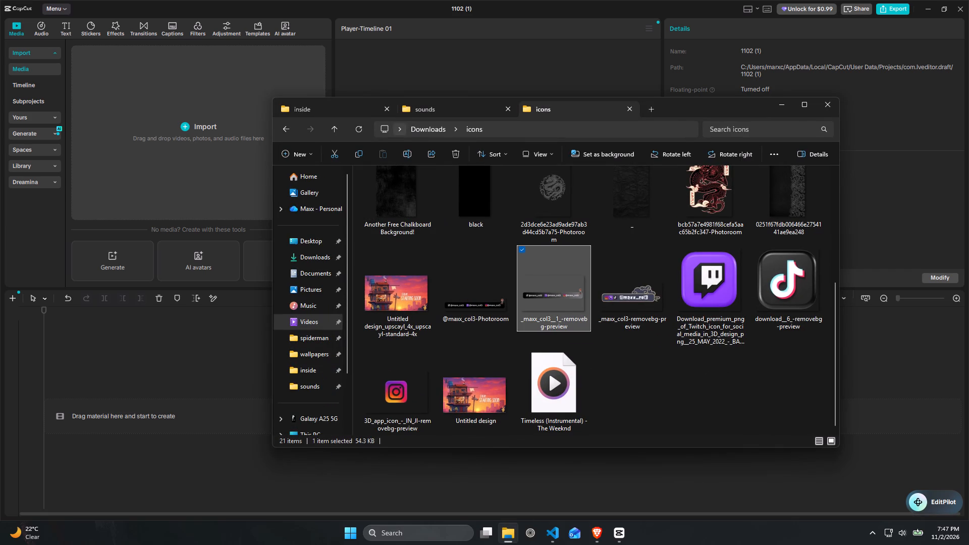
scroll(313, 220, up, 2)
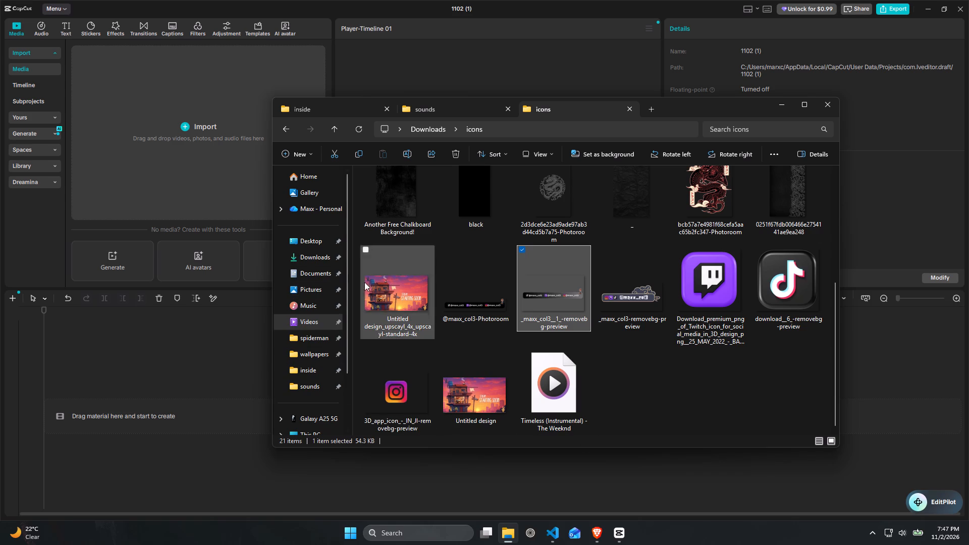
click(310, 258)
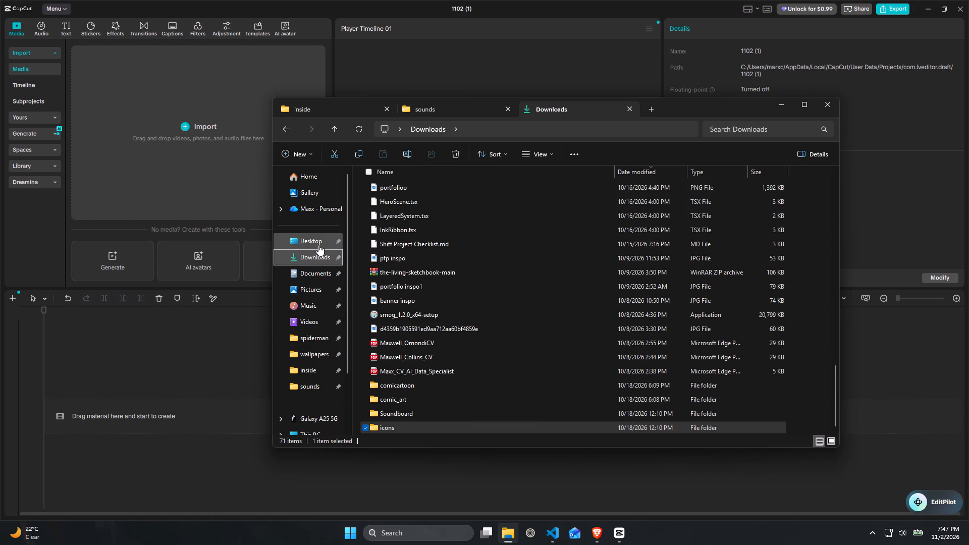
click(301, 103)
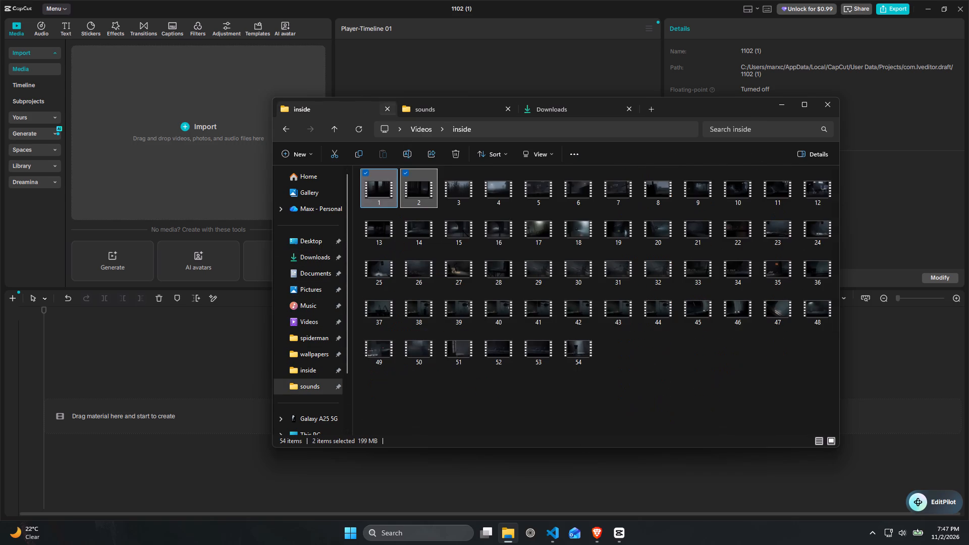
click(424, 192)
drag(424, 192, 420, 192)
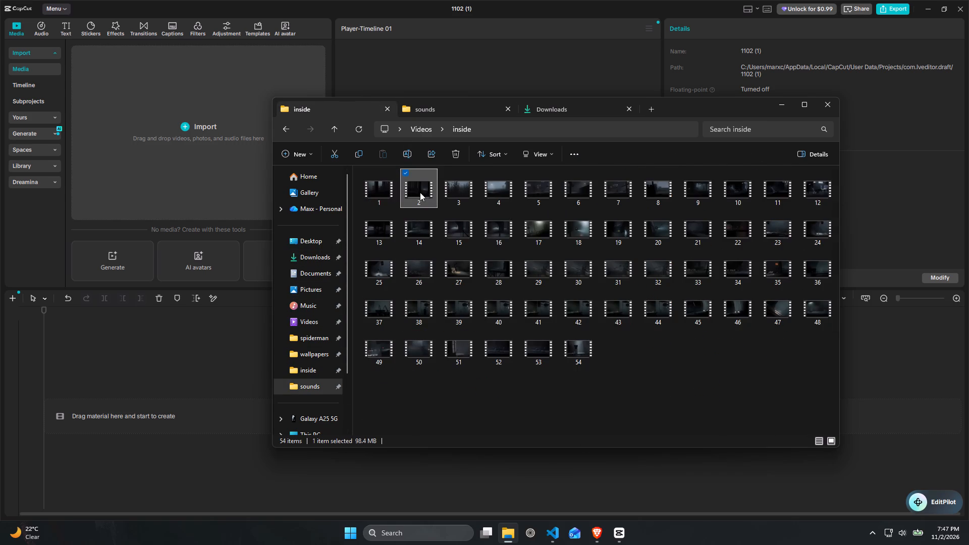
drag(420, 192, 129, 131)
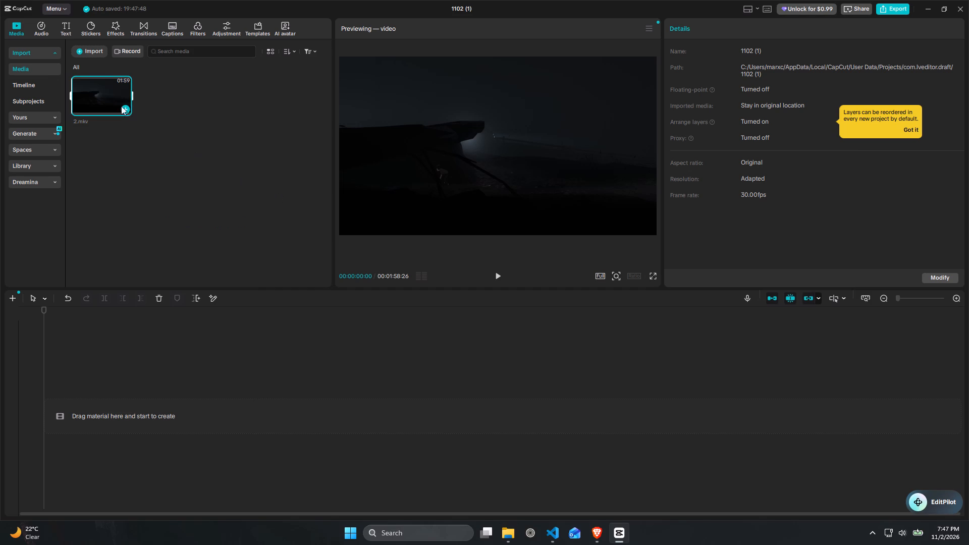
Place the 2.mkv clip at the start of the empty timeline.
drag(111, 100, 92, 395)
Play through 2.mkv on the timeline and trim away everything before 00:01:12:12.
key(space)
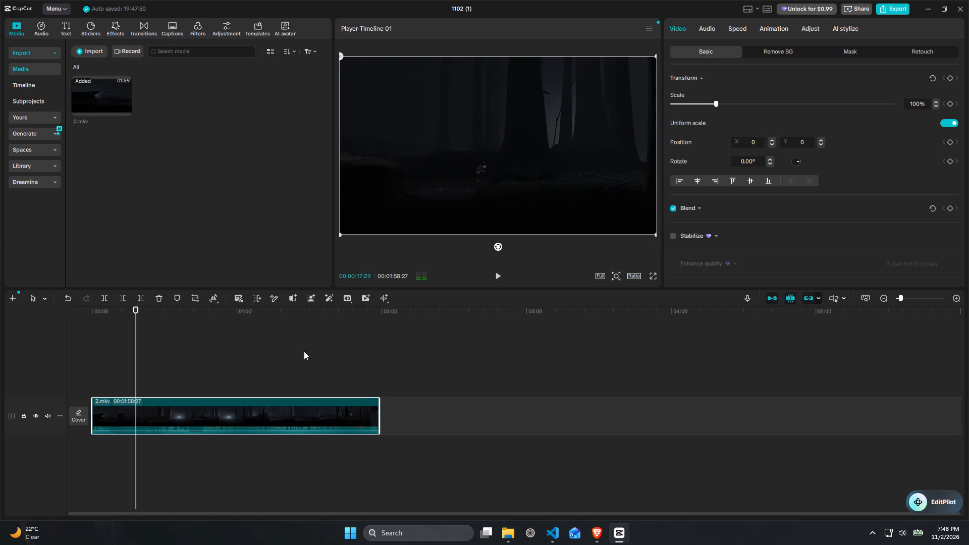
key(space)
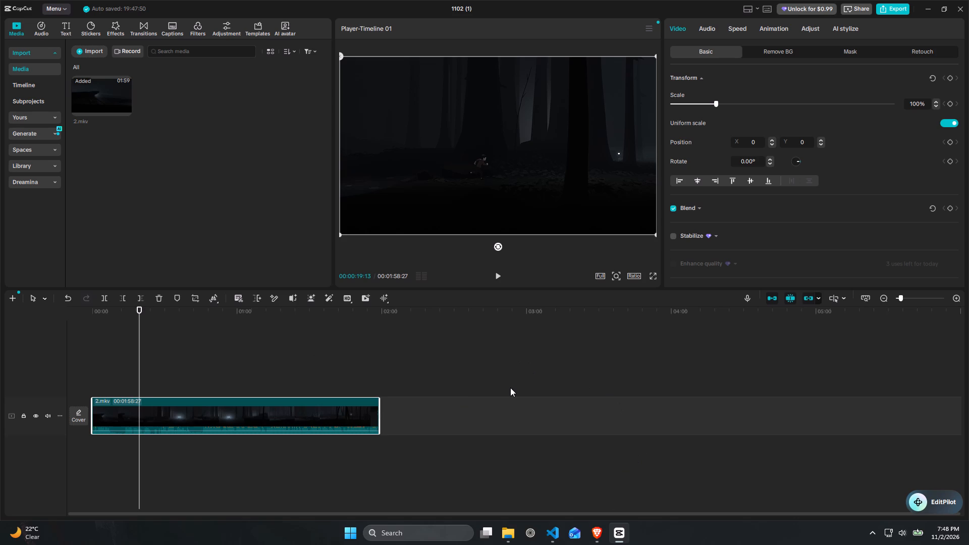
click(501, 275)
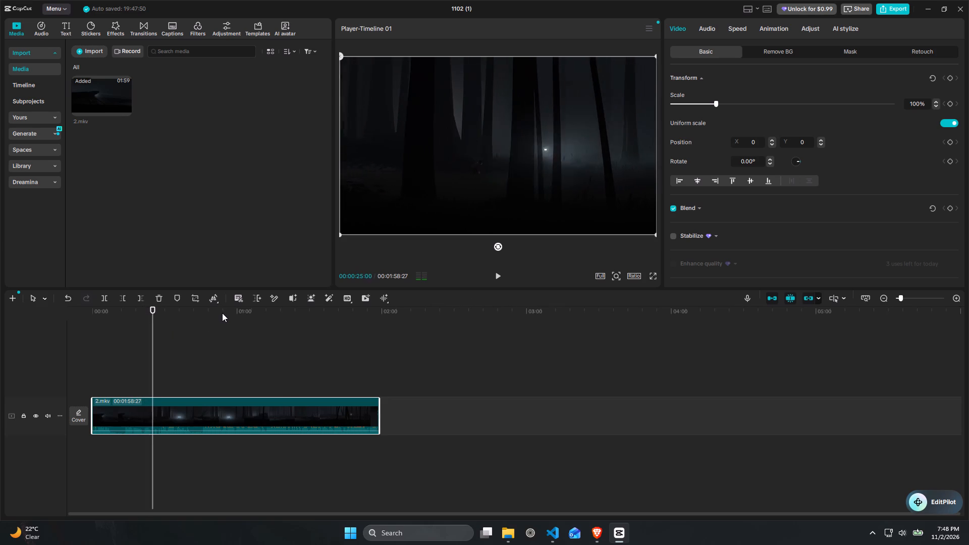
drag(228, 313, 341, 317)
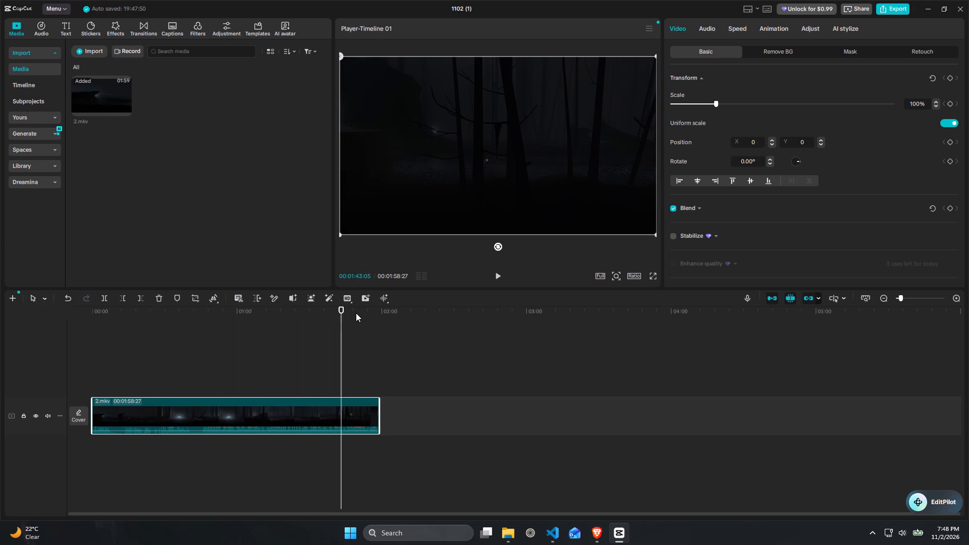
click(505, 276)
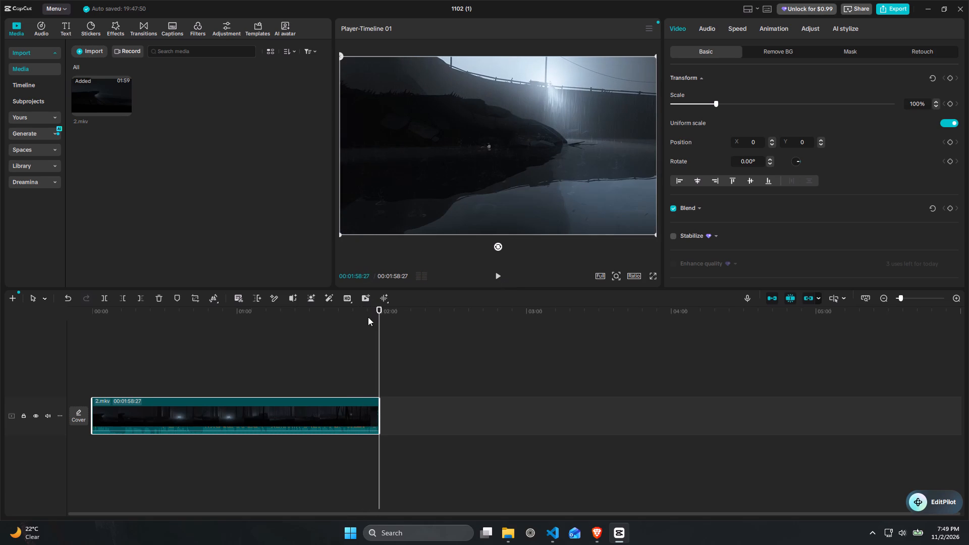
drag(322, 311, 299, 312)
drag(299, 312, 283, 312)
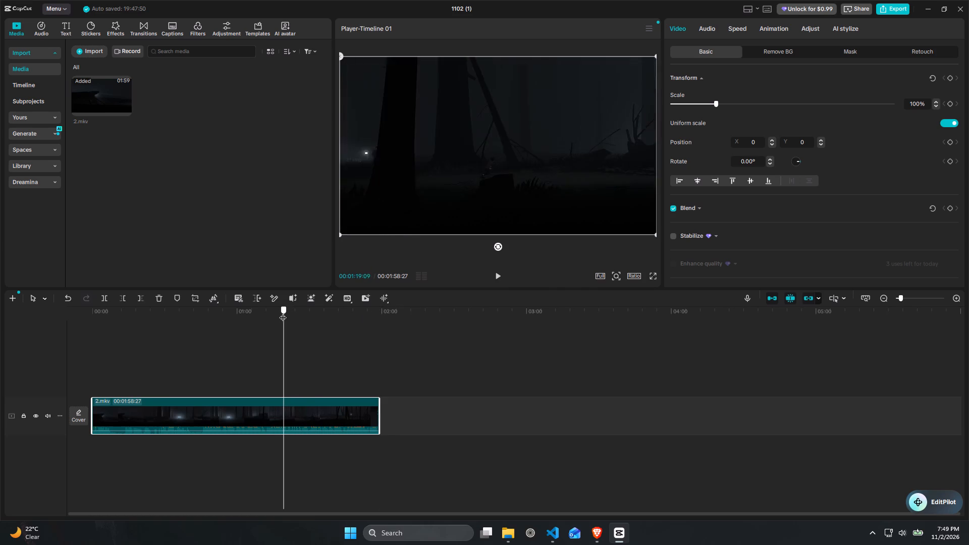
drag(283, 312, 267, 312)
click(279, 411)
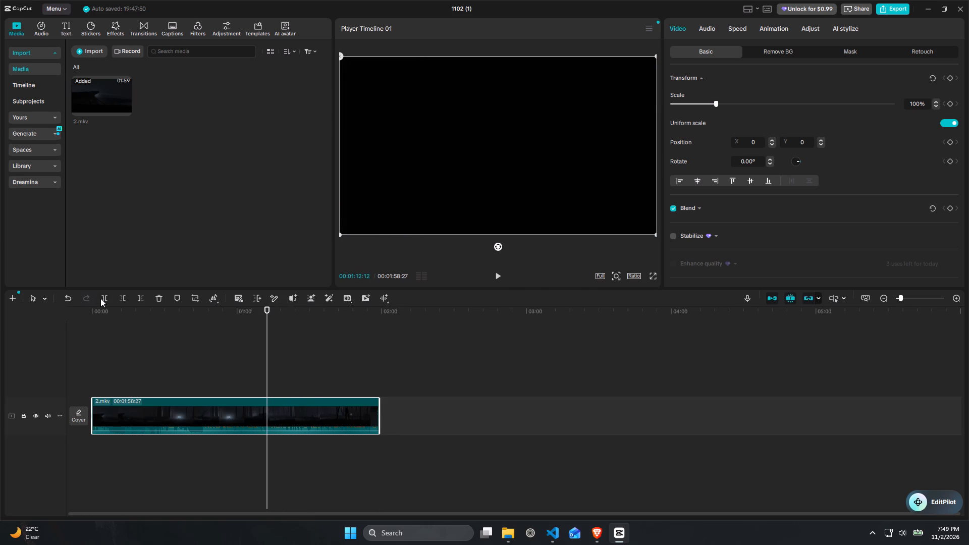
click(124, 299)
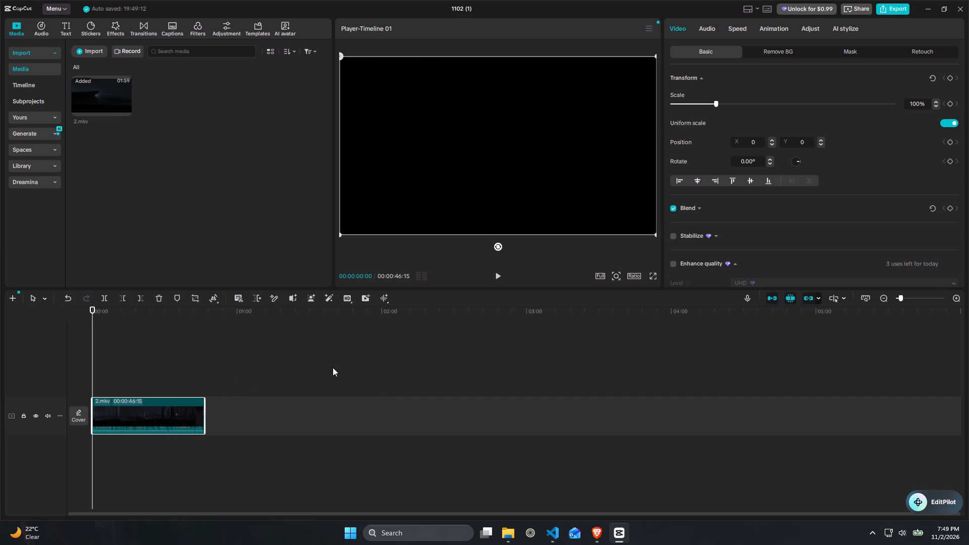
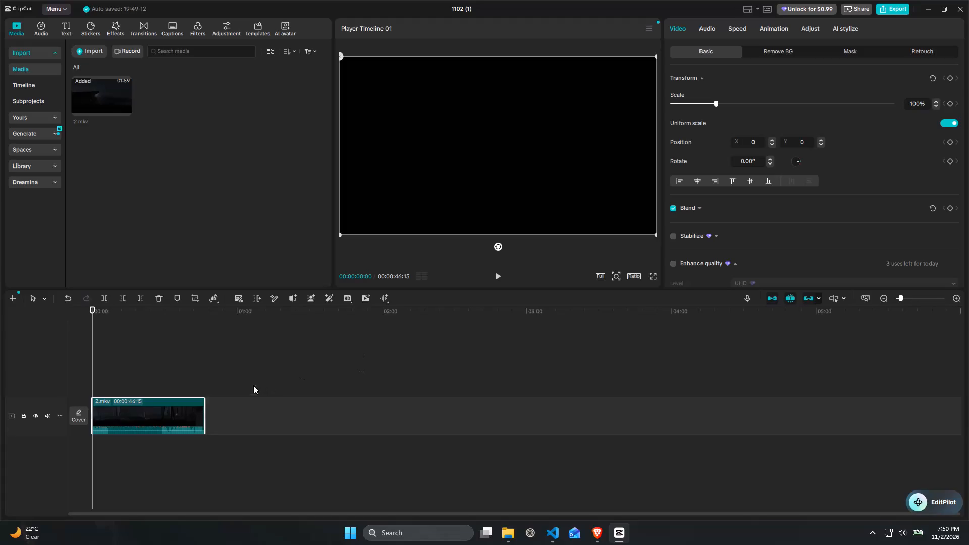
Play through the 2.mkv clip on the timeline and trim away everything before 00:00:14:15.
ctrl+scroll(245, 398, up, 11)
ctrl+scroll(302, 396, up, 4)
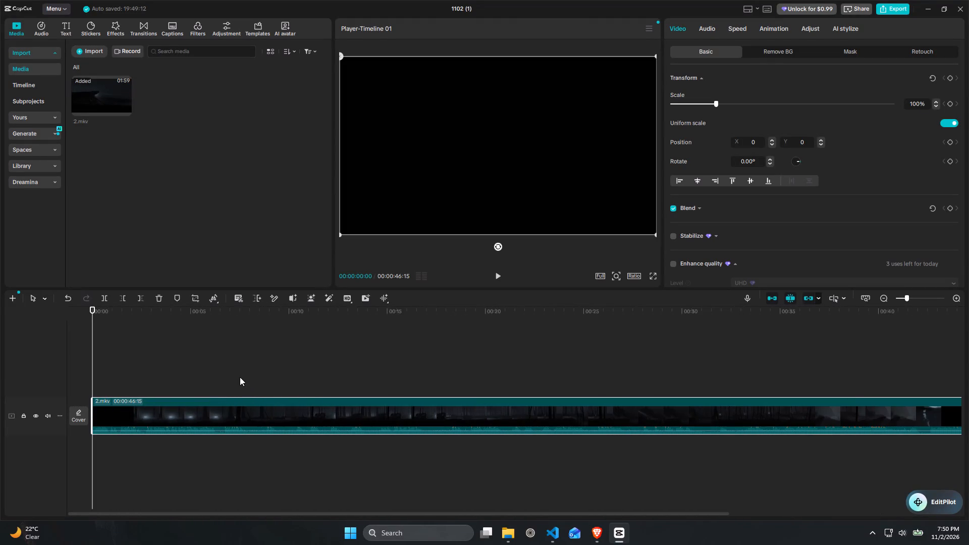
key(space)
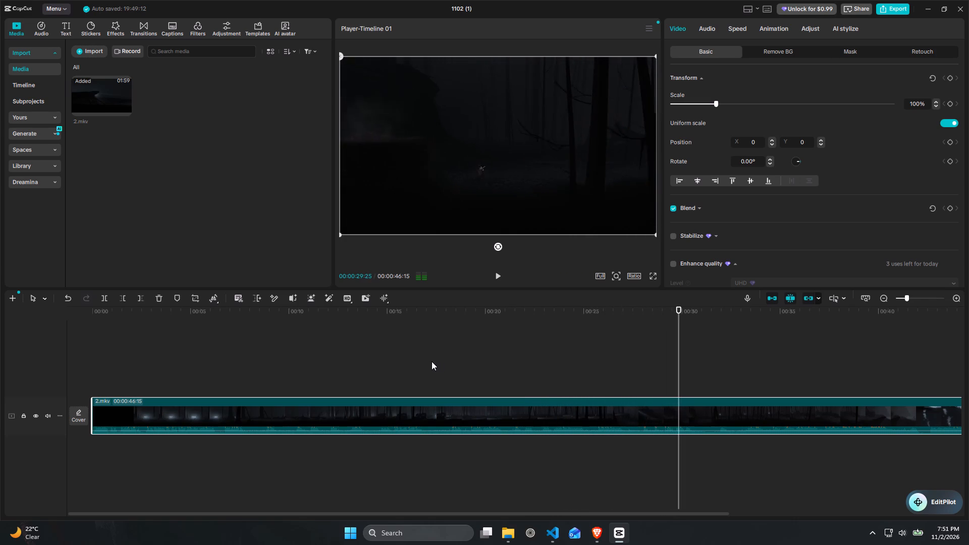
key(space)
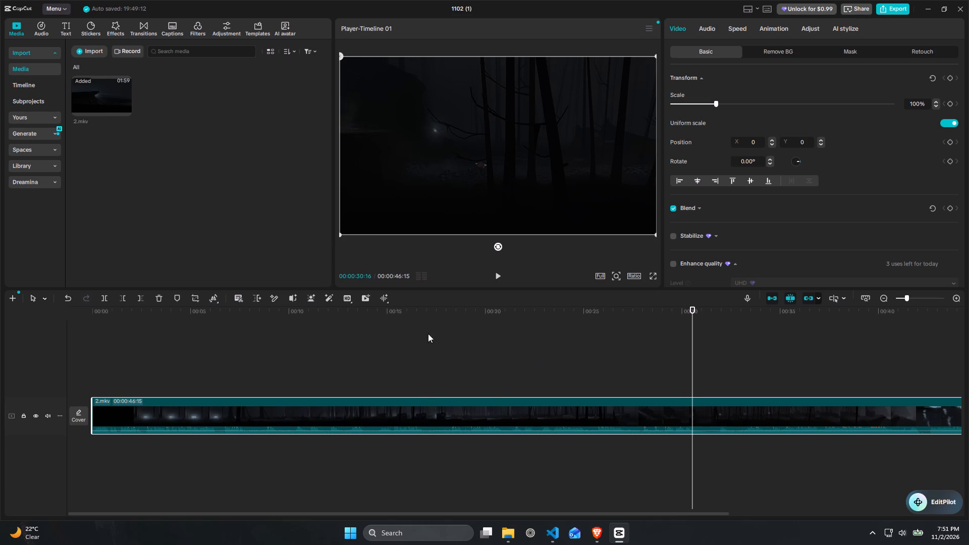
click(405, 315)
key(space)
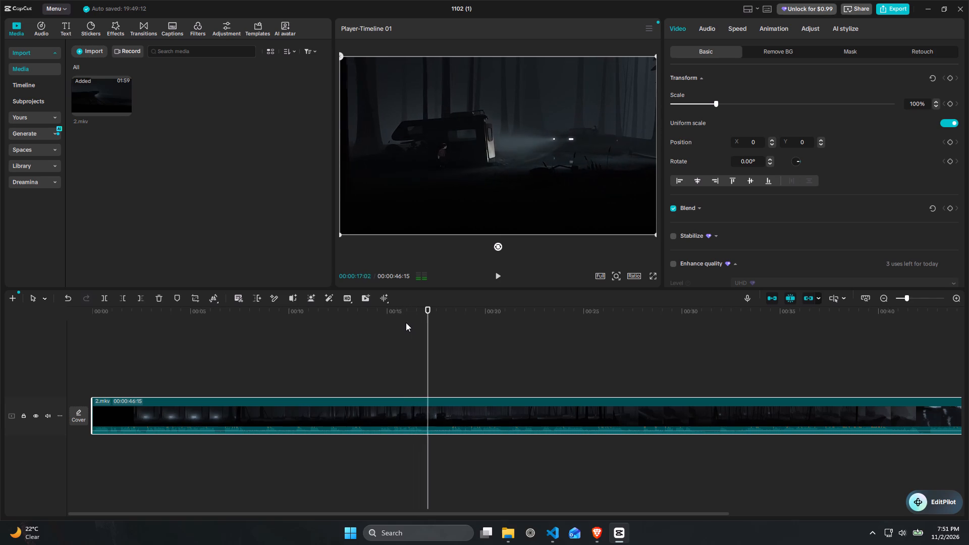
key(space)
key(space)
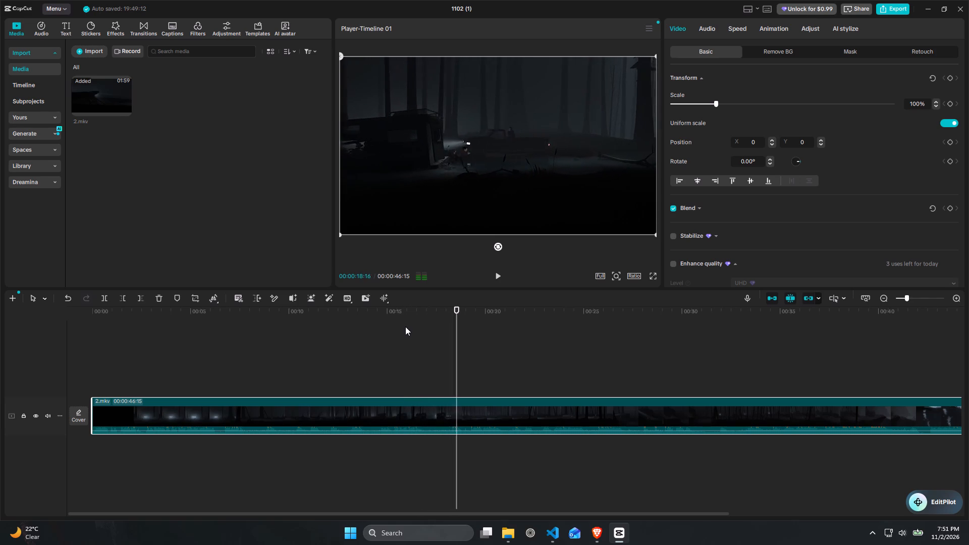
key(space)
click(434, 304)
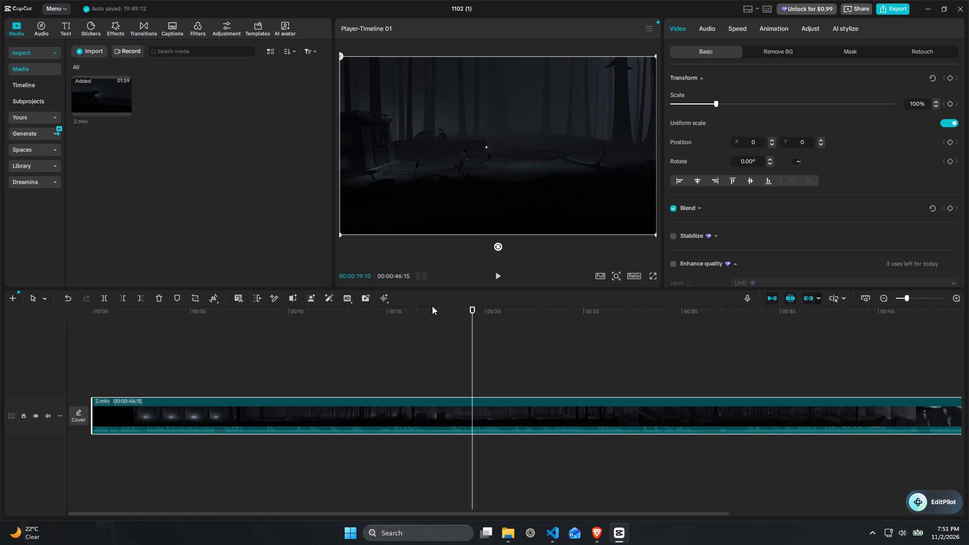
drag(424, 311, 406, 315)
key(space)
key(space)
drag(409, 317, 403, 319)
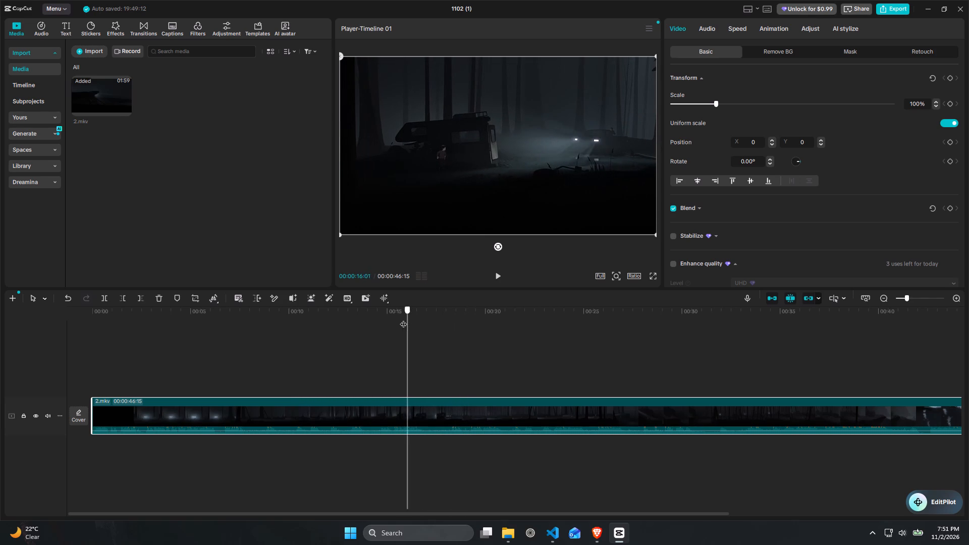
drag(403, 319, 377, 321)
click(403, 413)
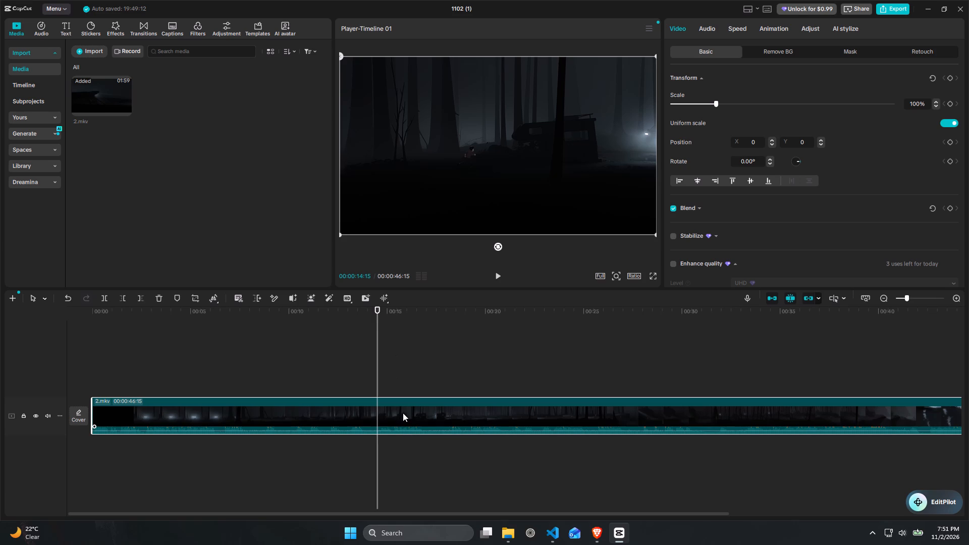
click(124, 297)
Review the shortened 2.mkv clip and trim away everything before 00:00:16:11.
key(space)
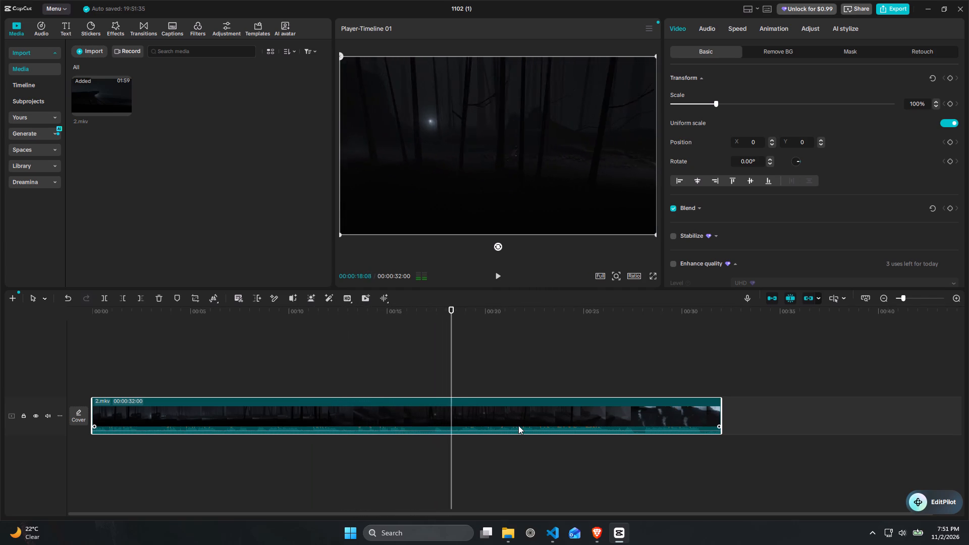
key(space)
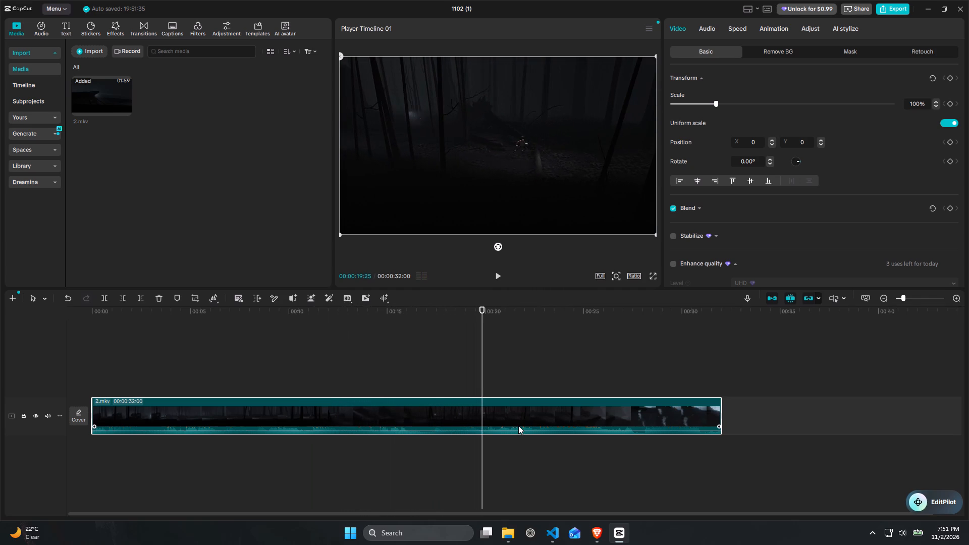
key(space)
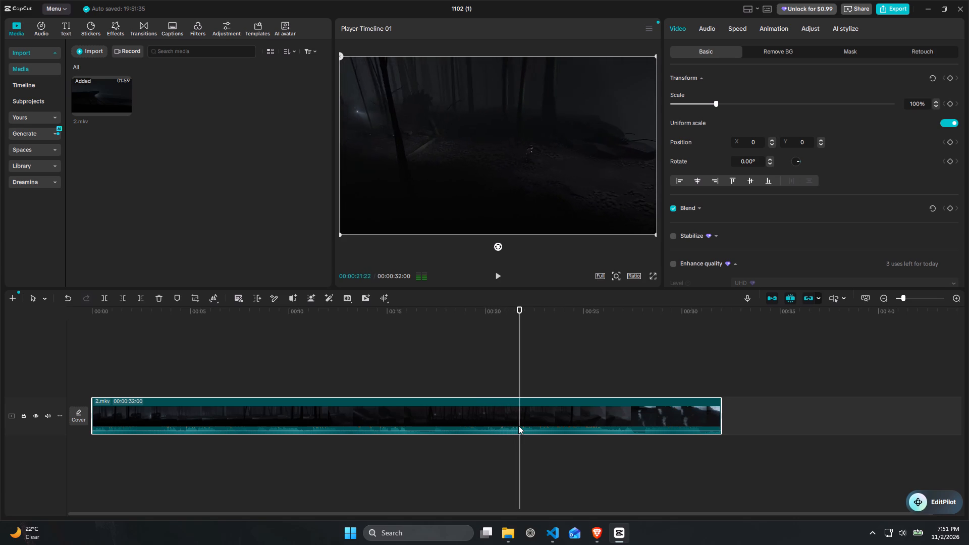
key(space)
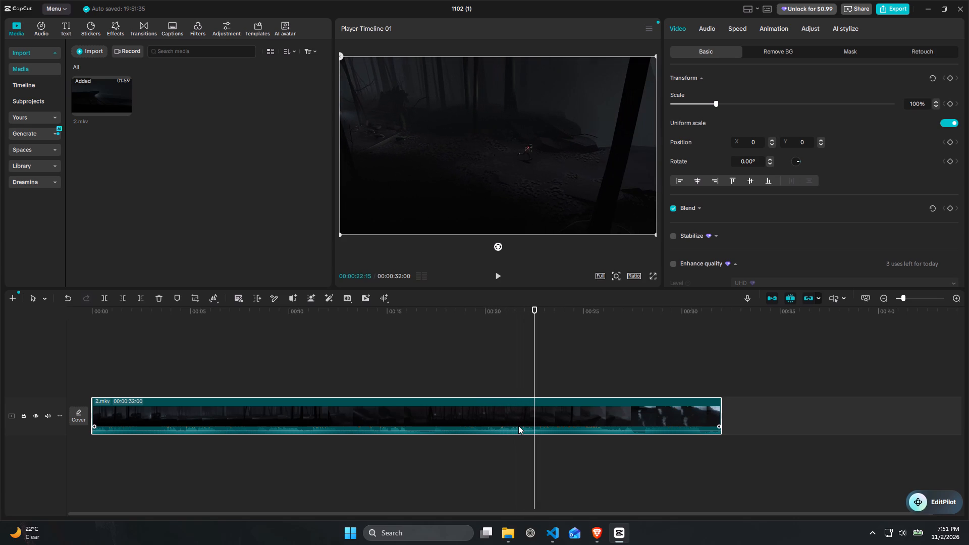
key(space)
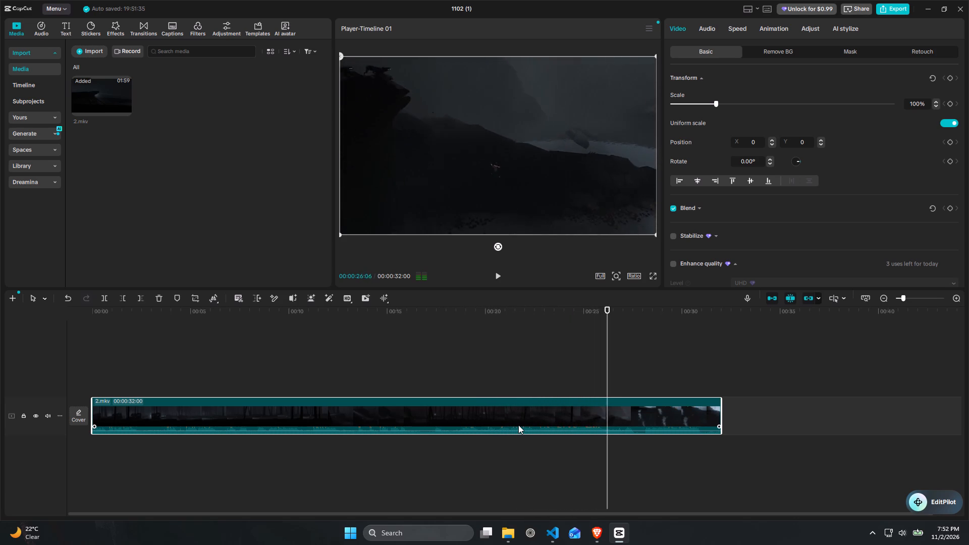
key(space)
drag(490, 319, 489, 319)
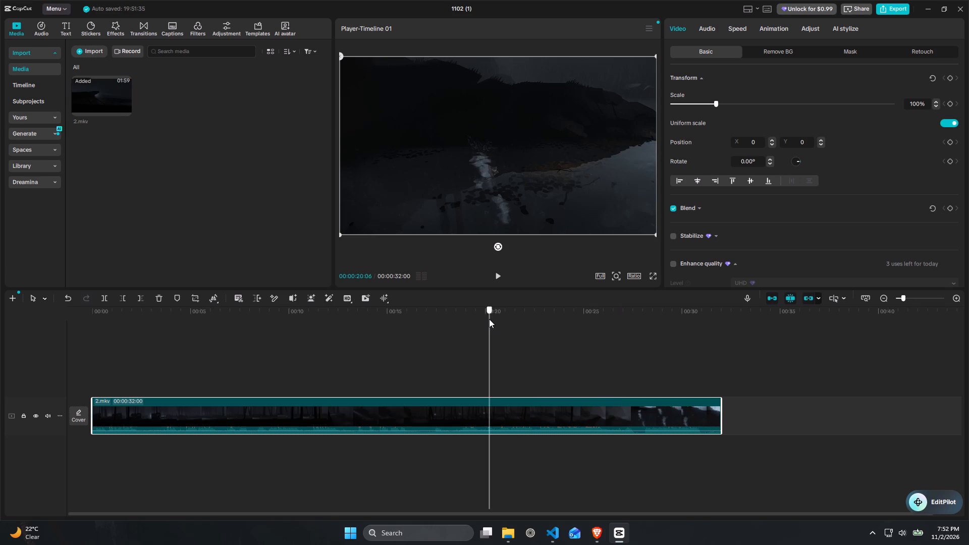
drag(489, 319, 454, 323)
key(space)
key(space)
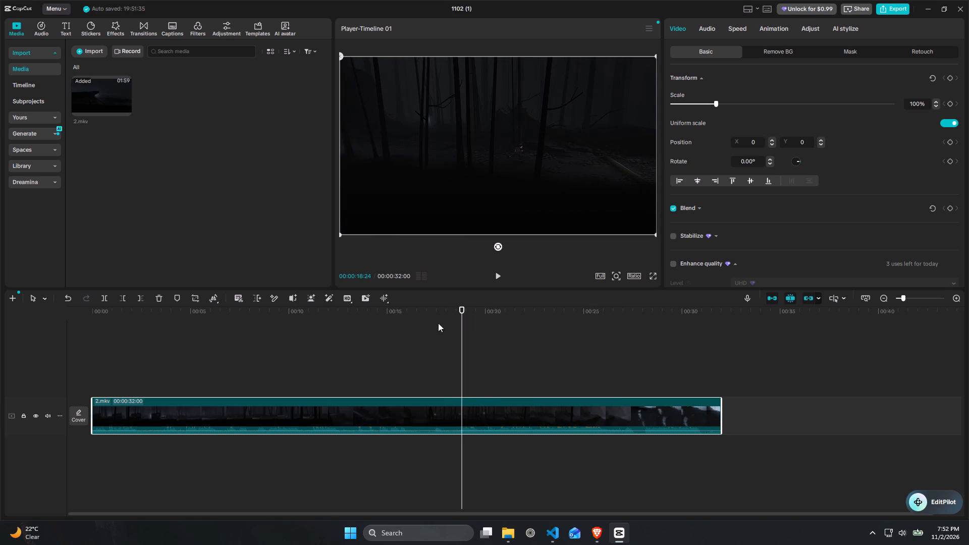
drag(427, 322, 421, 322)
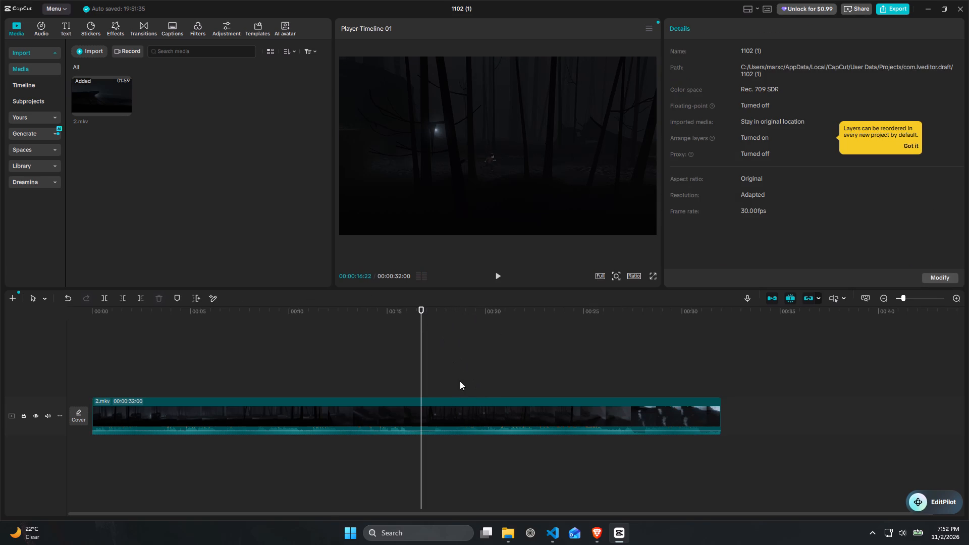
click(463, 393)
click(393, 313)
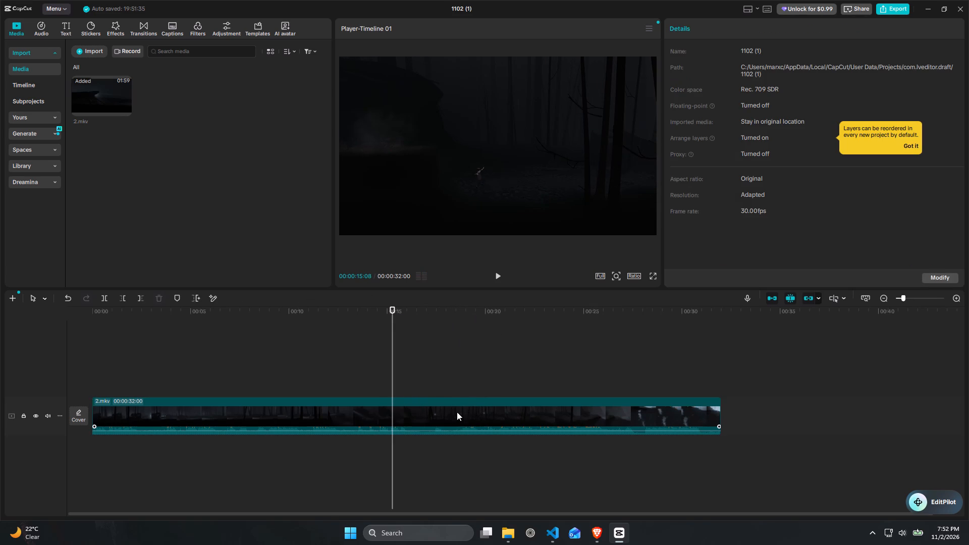
key(space)
key(space)
key(space)
key(space)
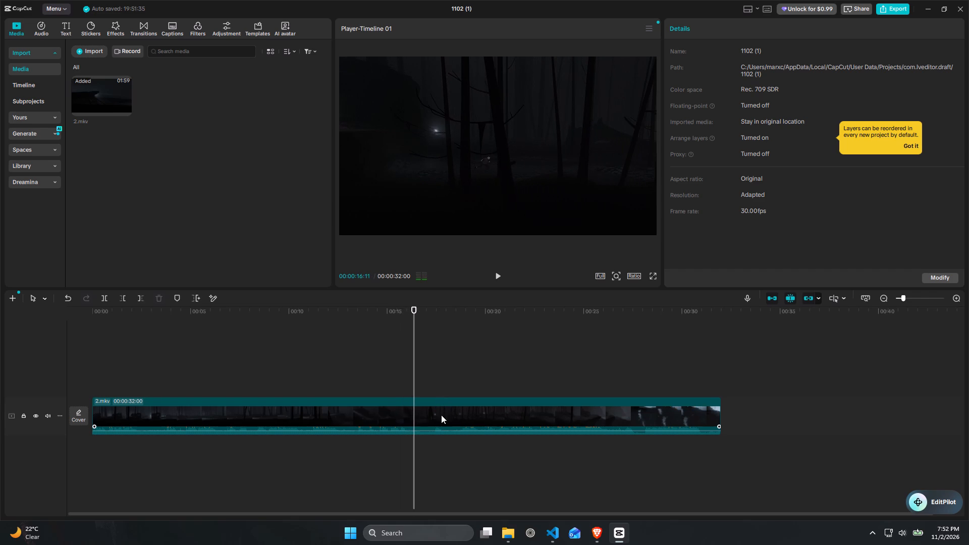
click(441, 416)
click(124, 296)
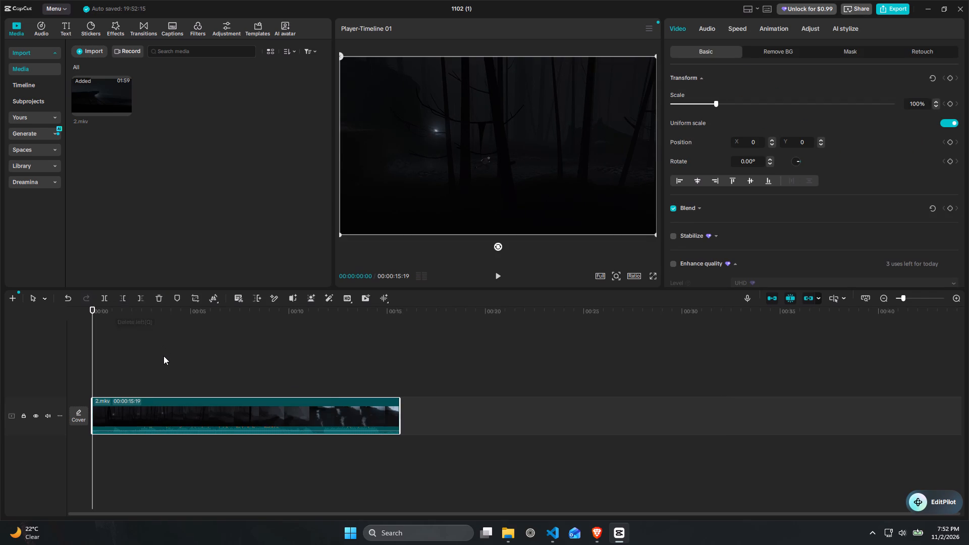
Play the start of the 2.mkv clip and trim away everything before 00:00:00:23.
key(space)
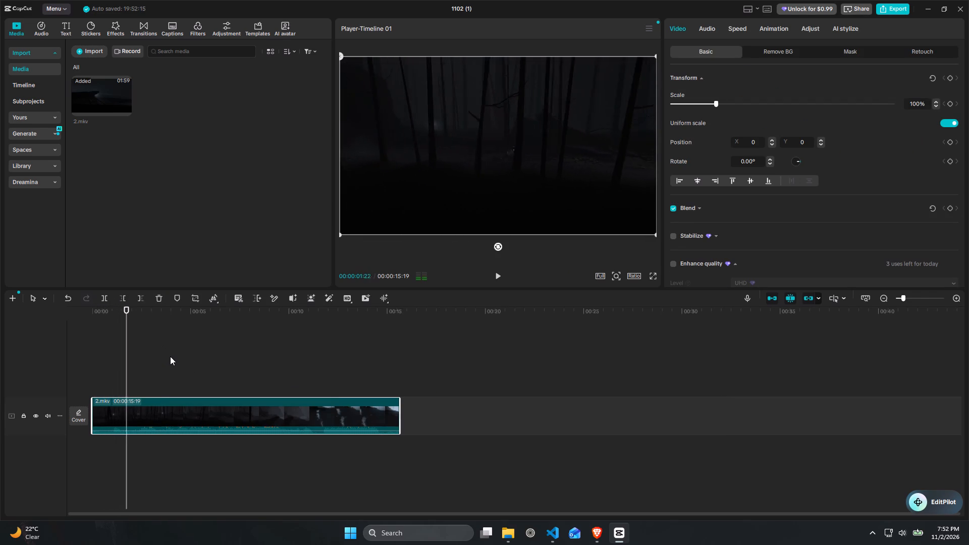
key(space)
drag(122, 307, 107, 314)
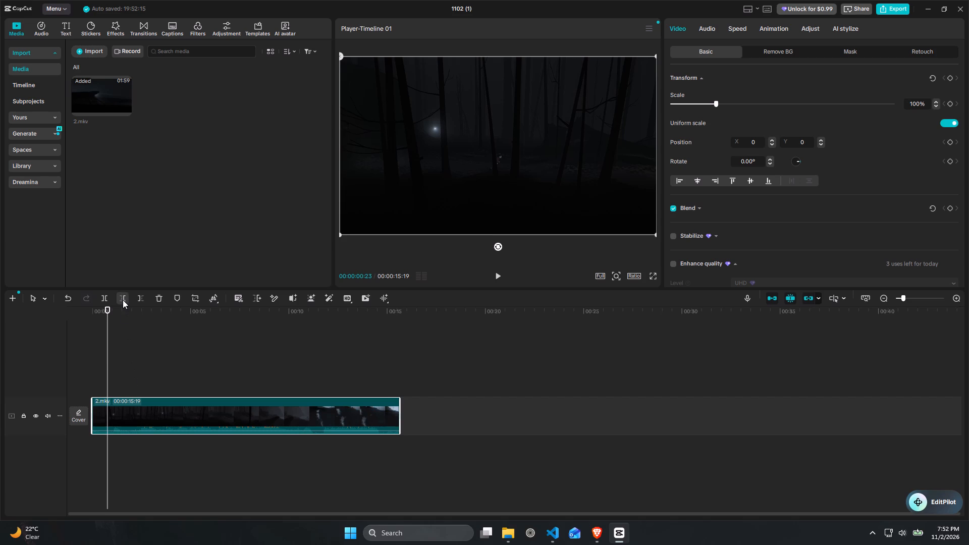
click(123, 299)
Play 2.mkv through to the plunge into the water and trim away everything after 00:00:10:15.
key(space)
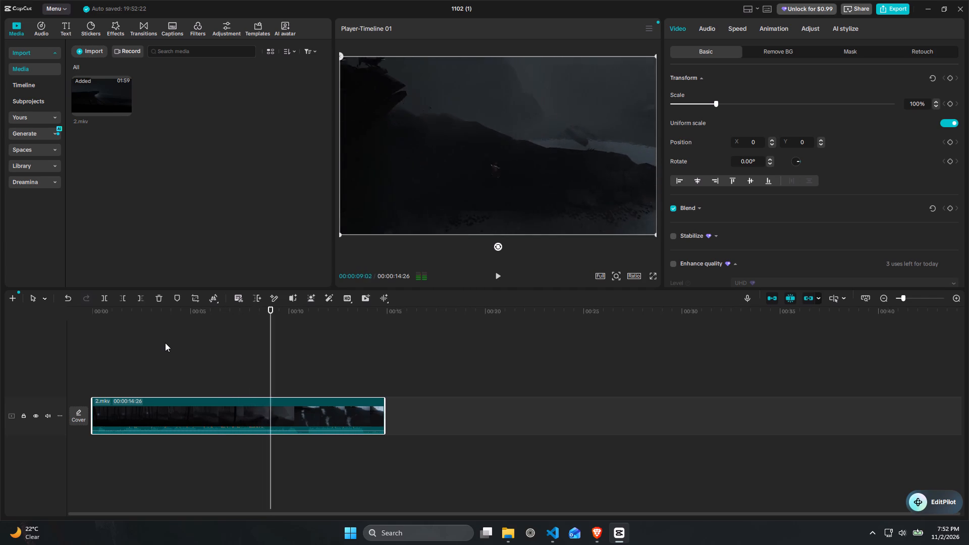
key(space)
key(space)
key(space)
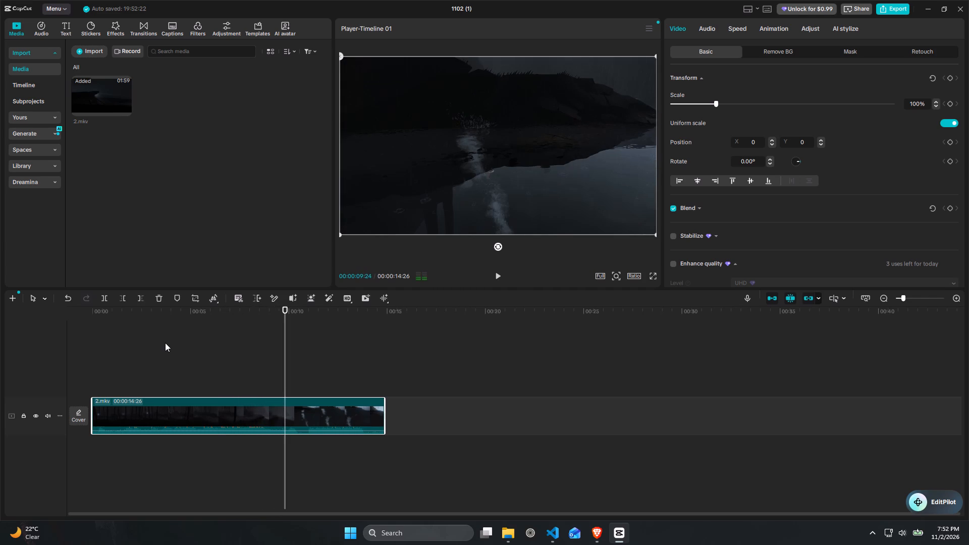
drag(276, 309, 272, 309)
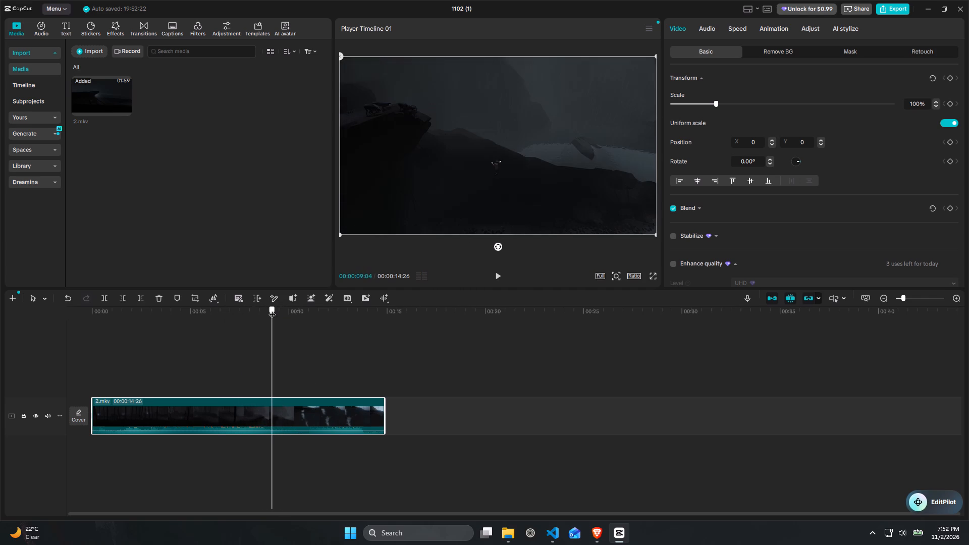
drag(272, 309, 269, 311)
click(301, 416)
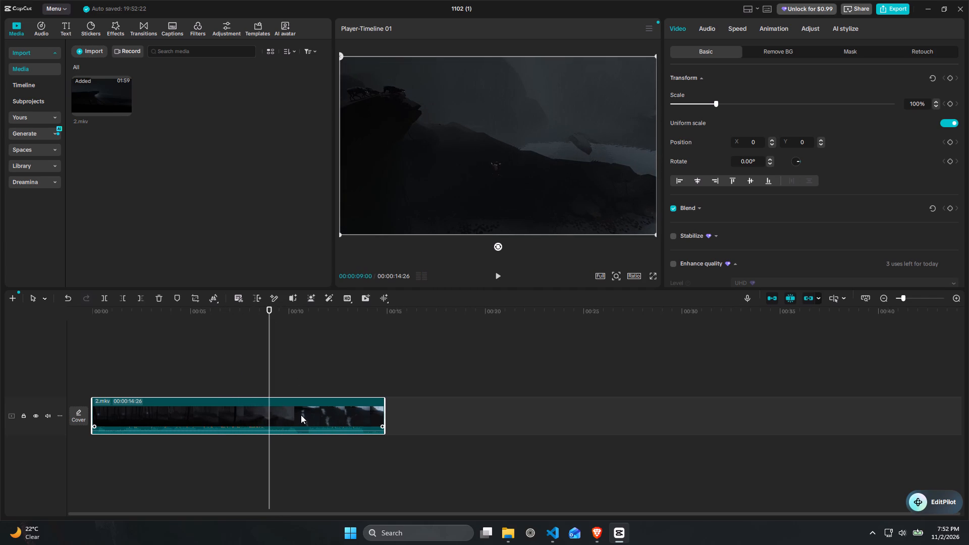
key(space)
key(space)
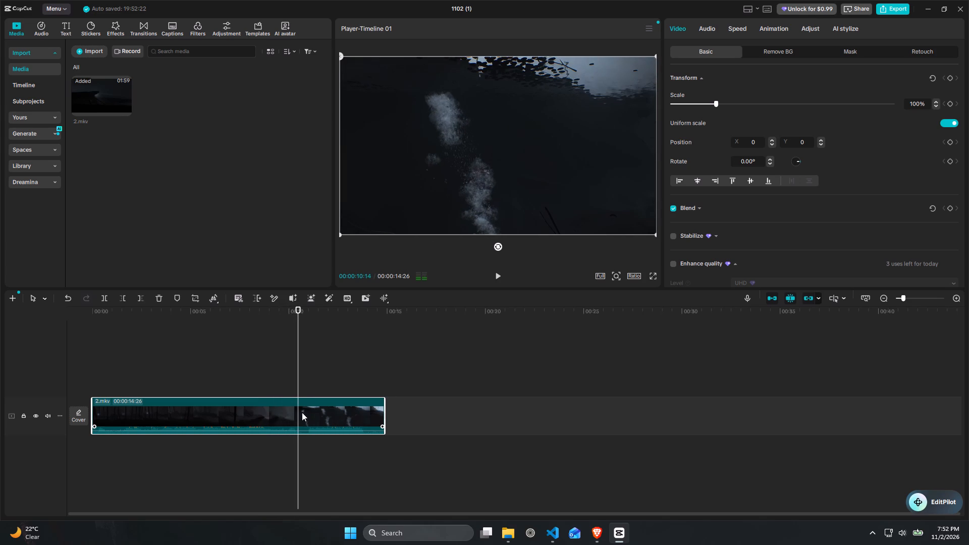
click(303, 412)
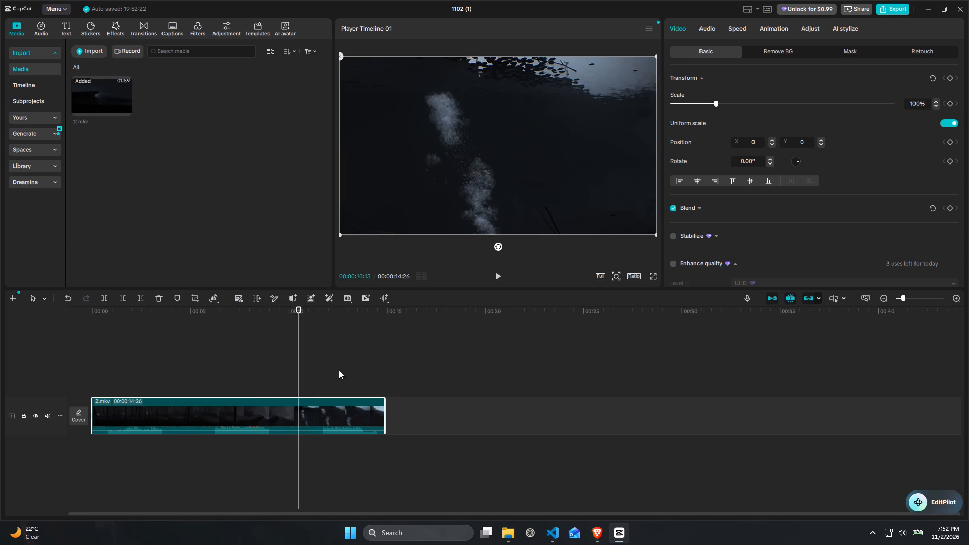
click(143, 299)
Preview video 3 from the inside folder in Media Player, skimming to near its end, and close it.
click(508, 531)
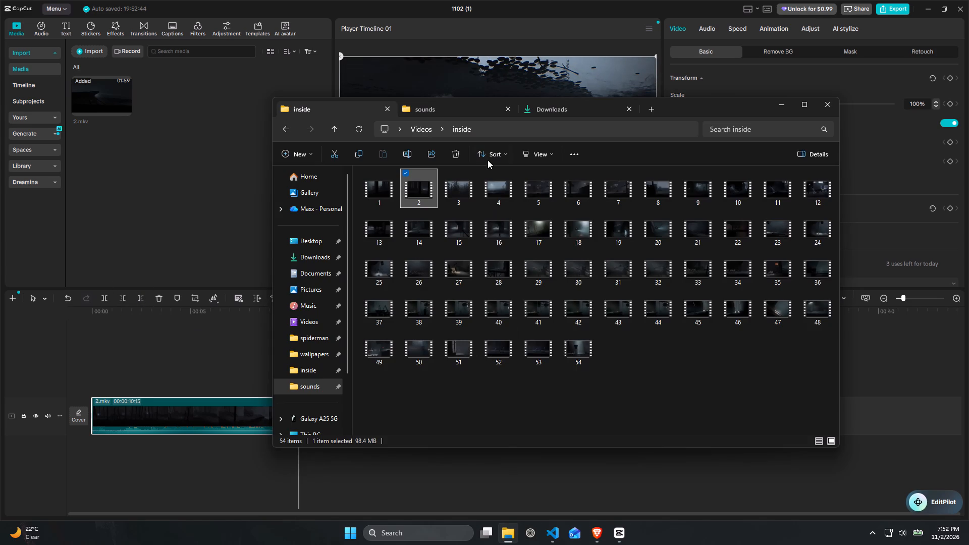
double_click(465, 188)
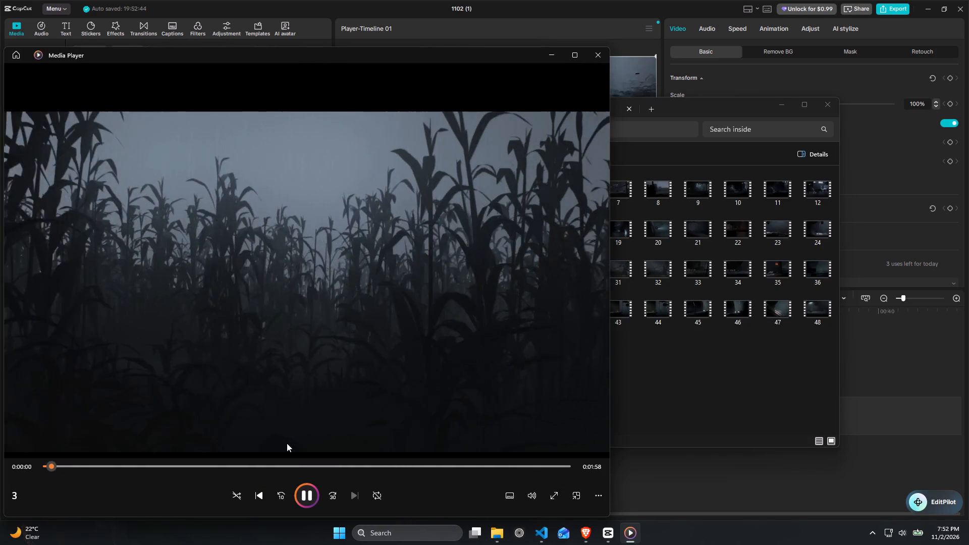
drag(339, 475, 386, 474)
drag(442, 468, 462, 466)
drag(503, 462, 511, 463)
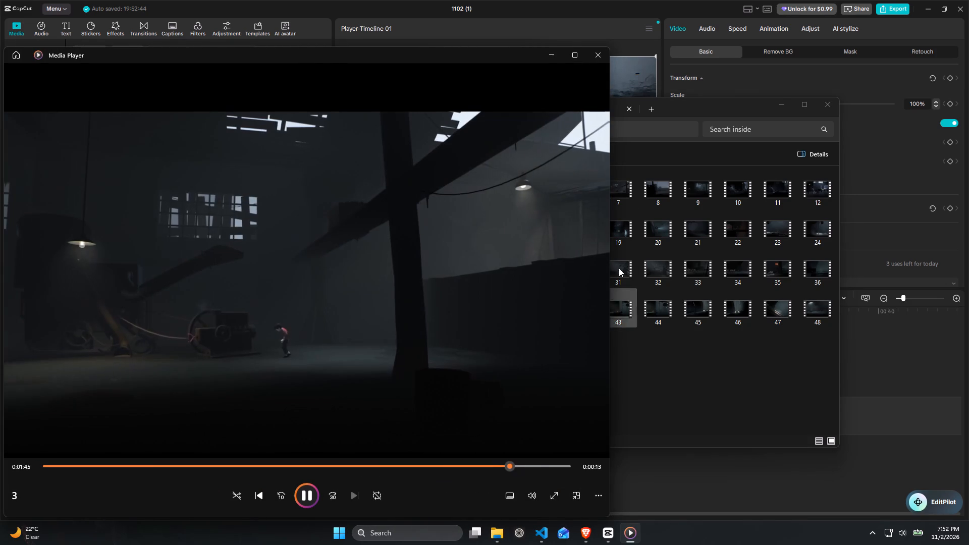
click(595, 59)
Preview video 4 from the inside folder, skimming through to its final seconds, and close it.
double_click(515, 191)
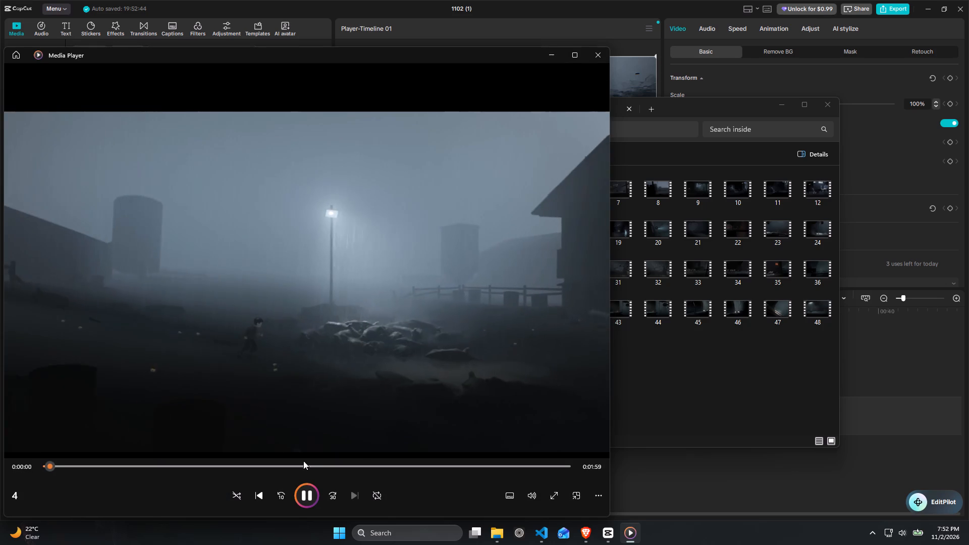
click(303, 466)
click(388, 475)
click(451, 466)
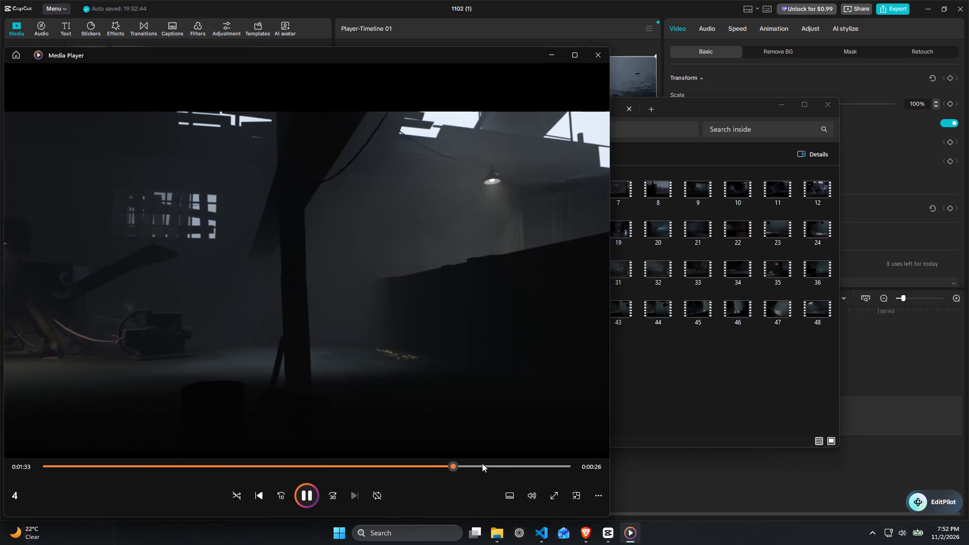
click(494, 463)
drag(530, 465, 535, 464)
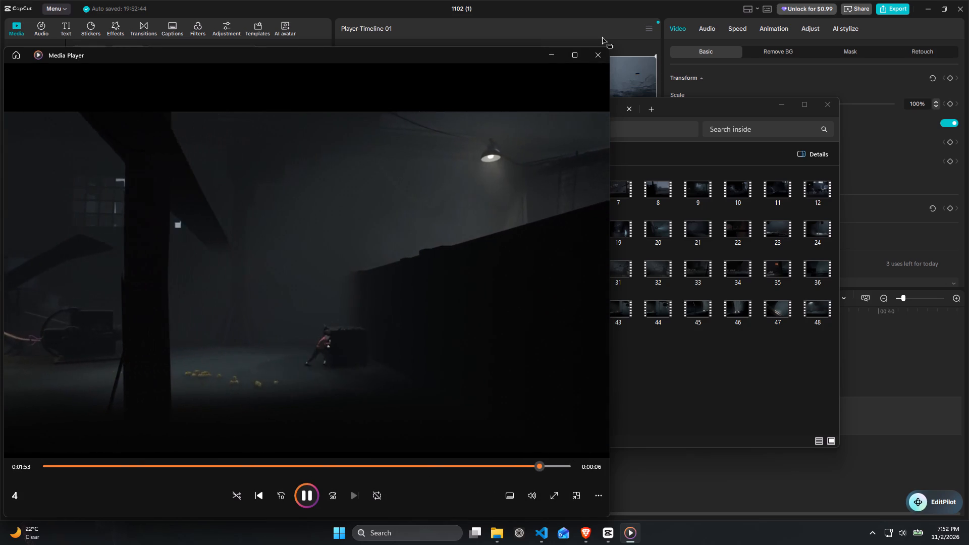
click(598, 53)
Preview video 5 from the inside folder in Media Player, skimming to about its middle, and close it.
double_click(549, 187)
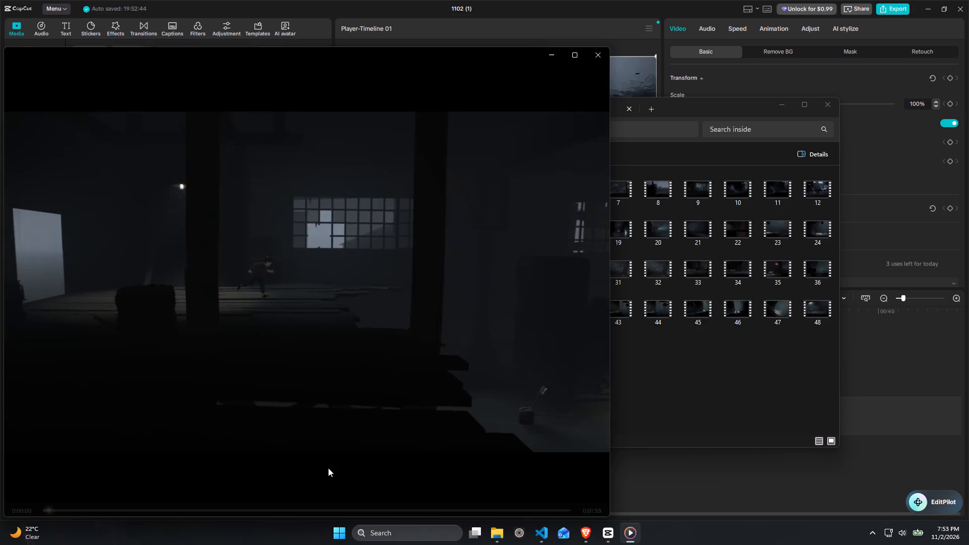
click(257, 468)
drag(333, 472, 337, 472)
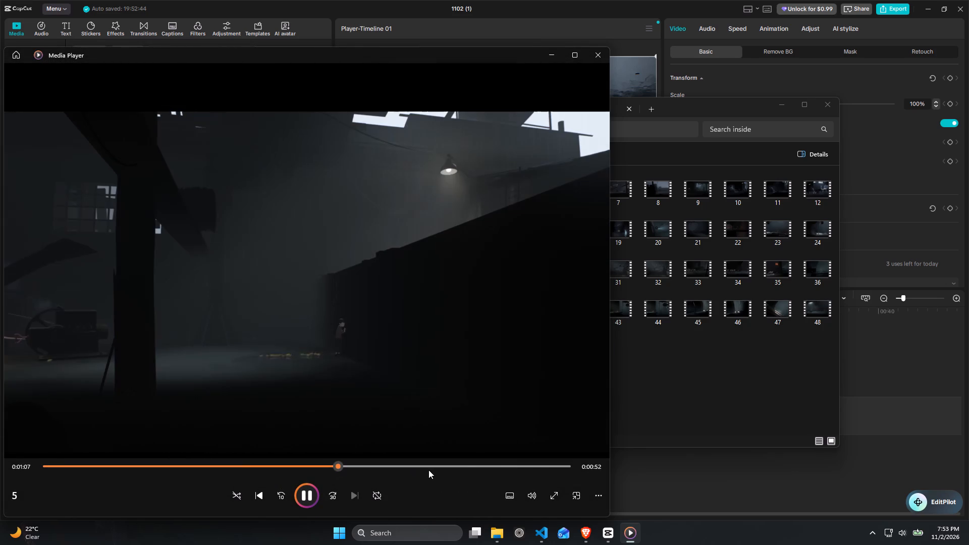
click(595, 55)
Open video 6 from the inside folder in Photos, move on to 8.mkv and skim it to near its end.
click(569, 186)
right_click(569, 186)
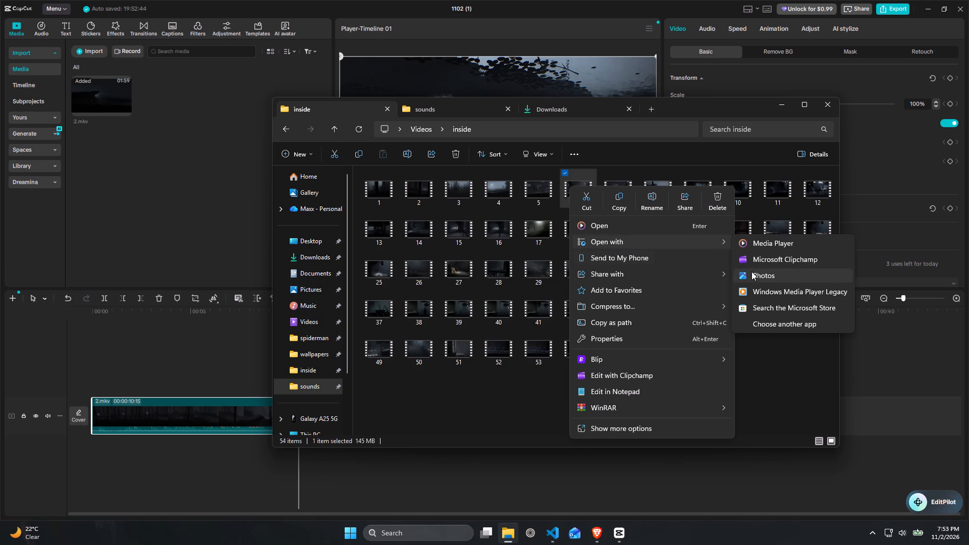
click(751, 271)
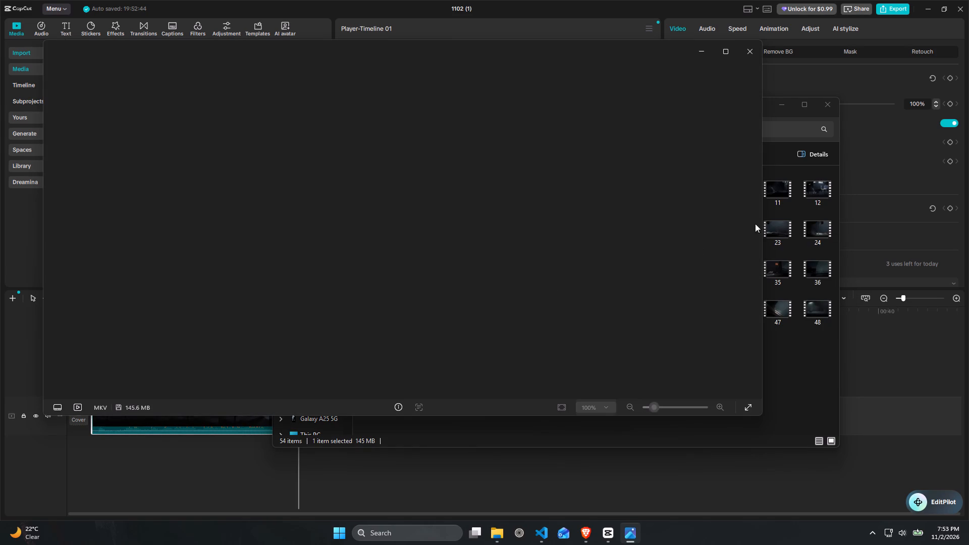
click(754, 231)
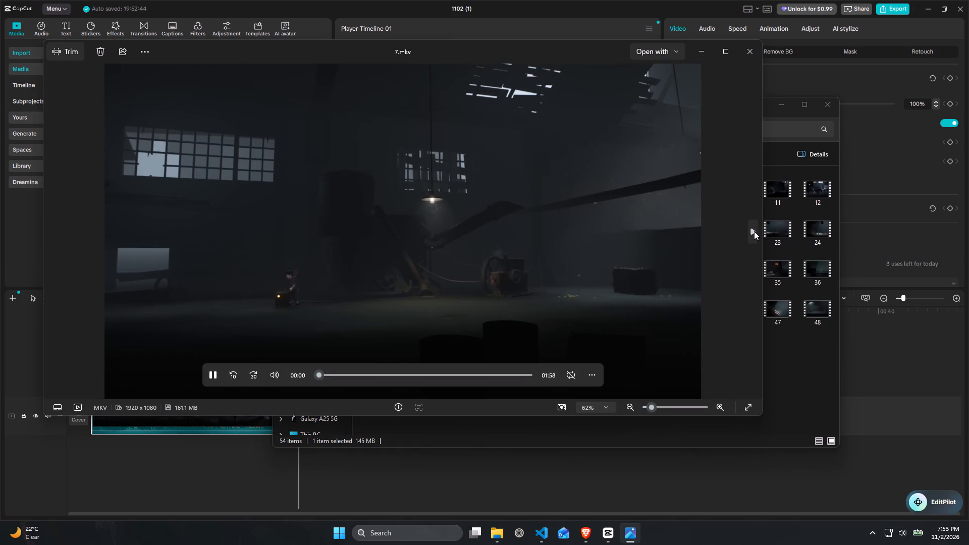
click(754, 231)
drag(460, 371, 471, 370)
click(512, 372)
Move on to 9.mkv in Photos and skim it from its middle to its final seconds.
click(751, 230)
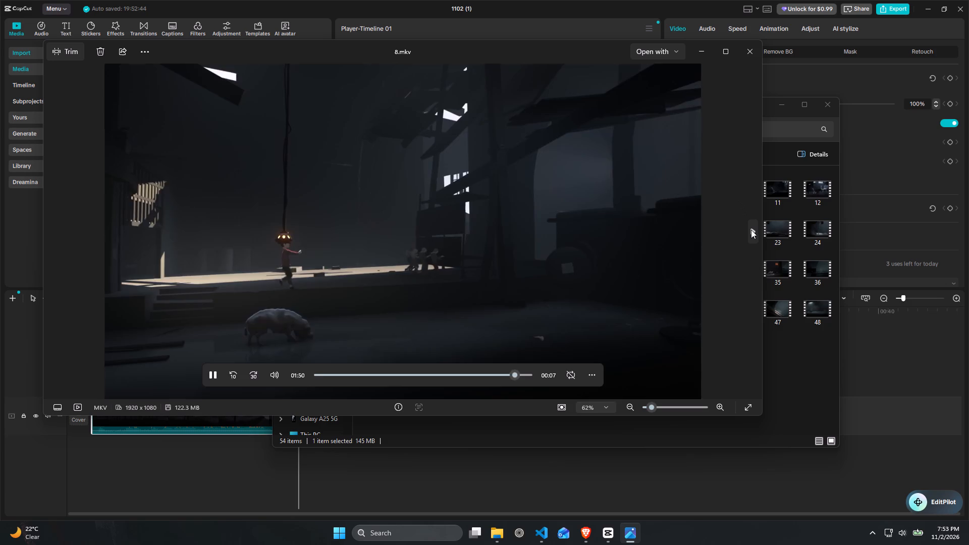
click(427, 371)
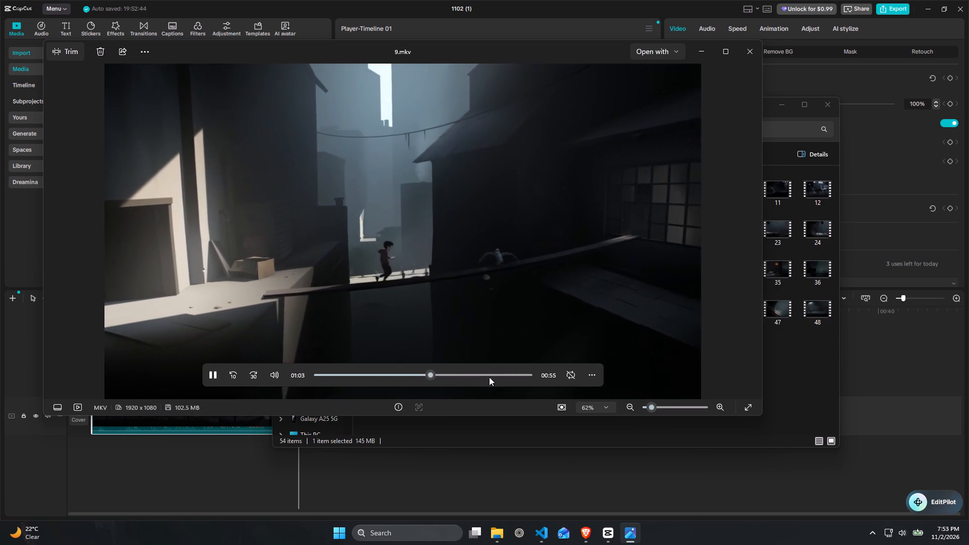
click(481, 374)
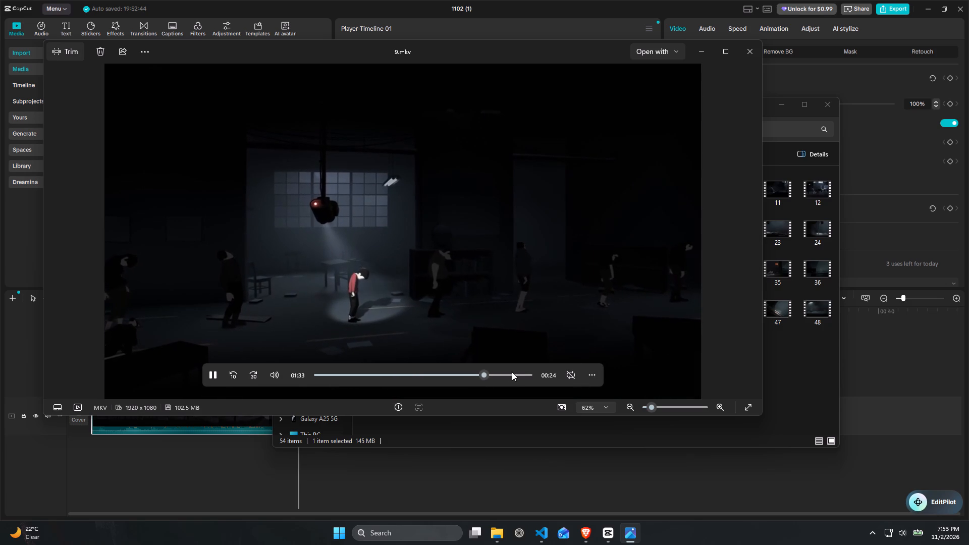
click(516, 372)
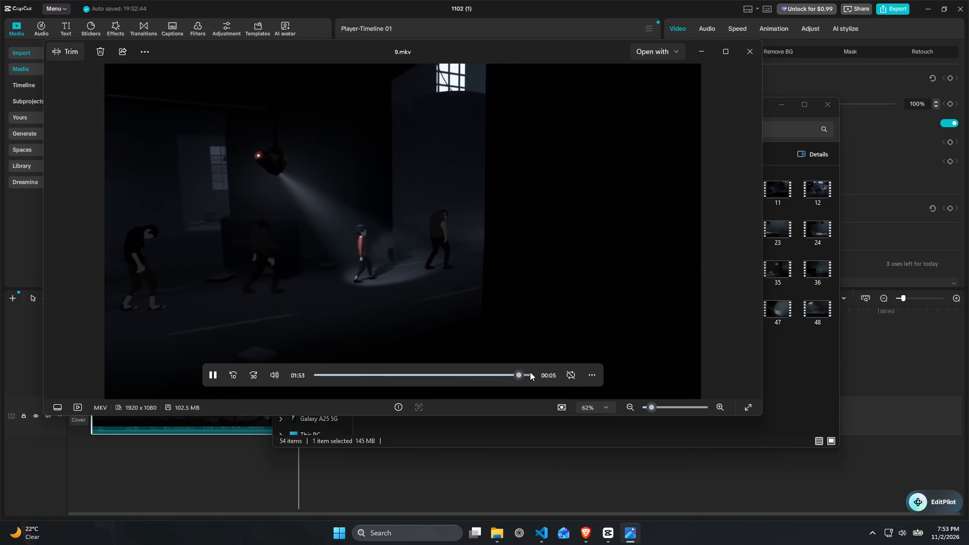
Move on to 10.mkv in Photos, skim back and forth through it to its end, and close the viewer.
click(752, 238)
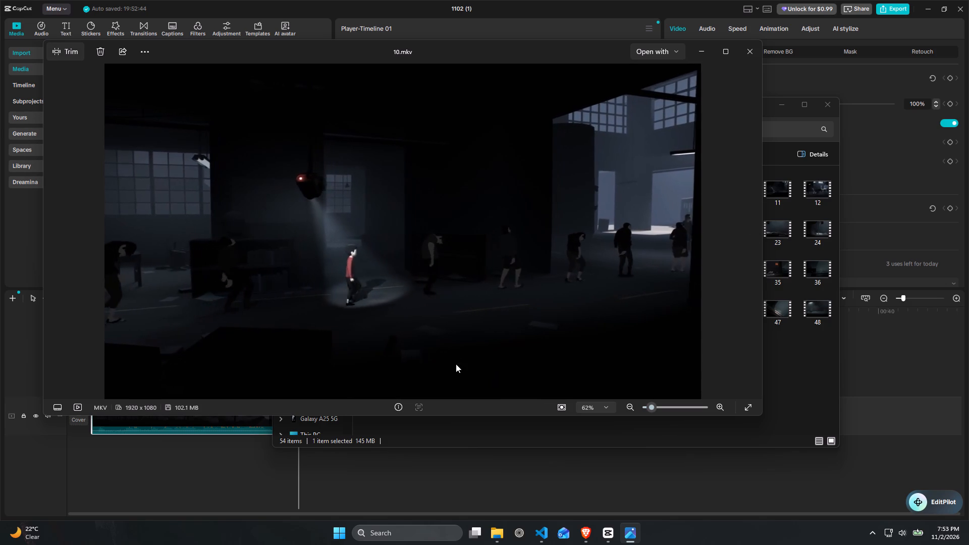
click(453, 349)
drag(388, 378, 429, 376)
click(482, 373)
click(453, 369)
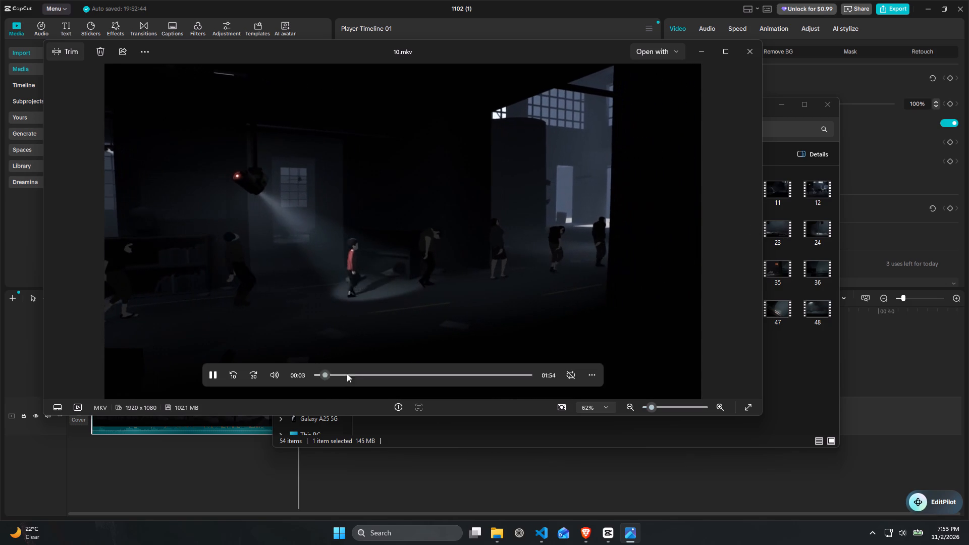
drag(350, 373, 334, 377)
click(393, 365)
click(391, 376)
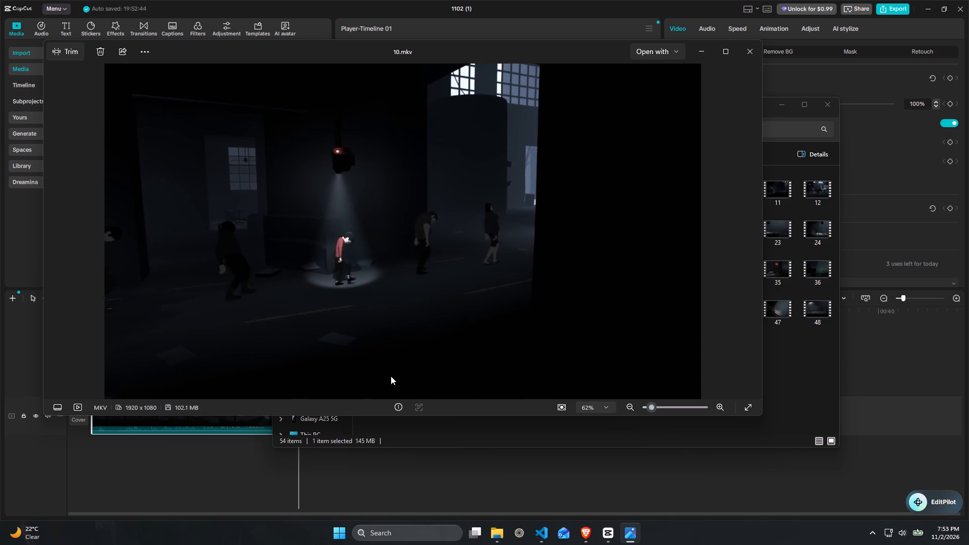
click(419, 373)
drag(449, 372, 483, 369)
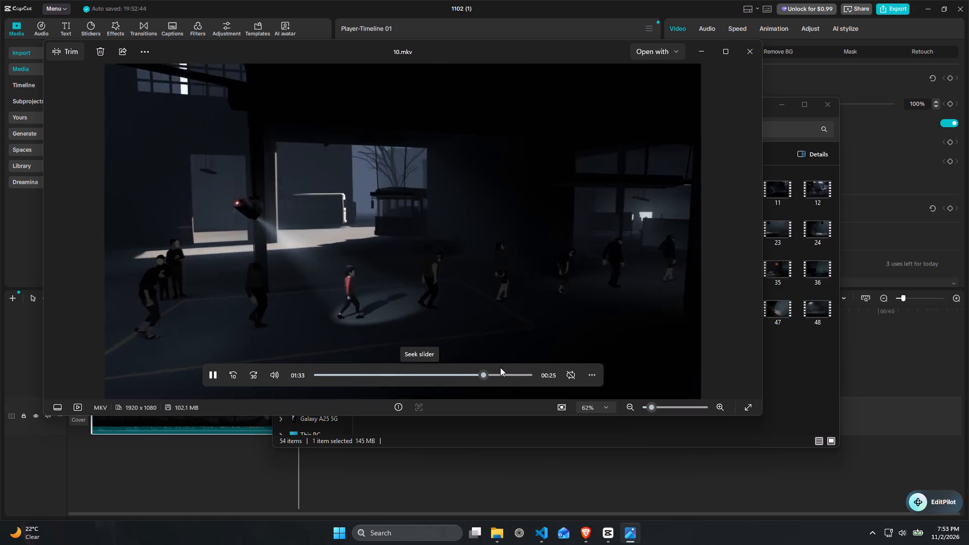
click(512, 370)
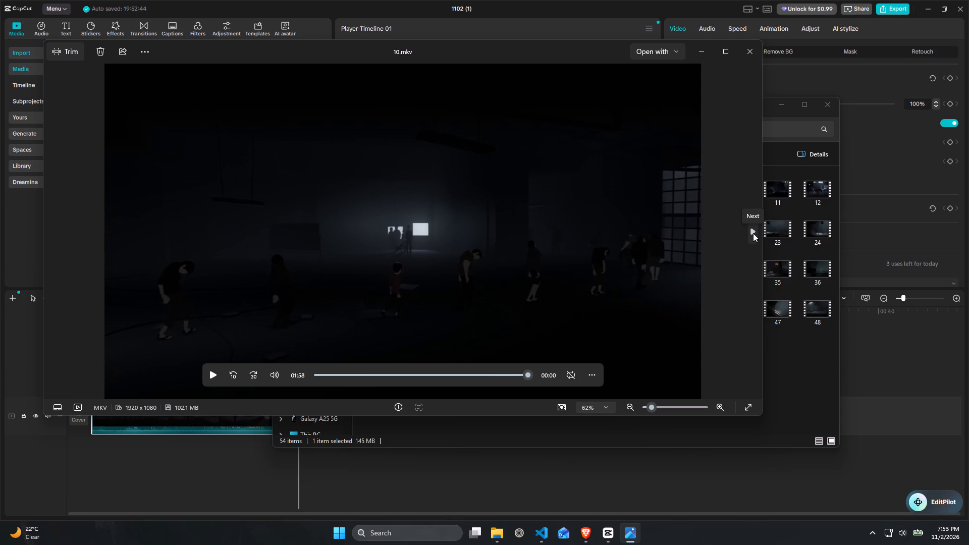
click(759, 52)
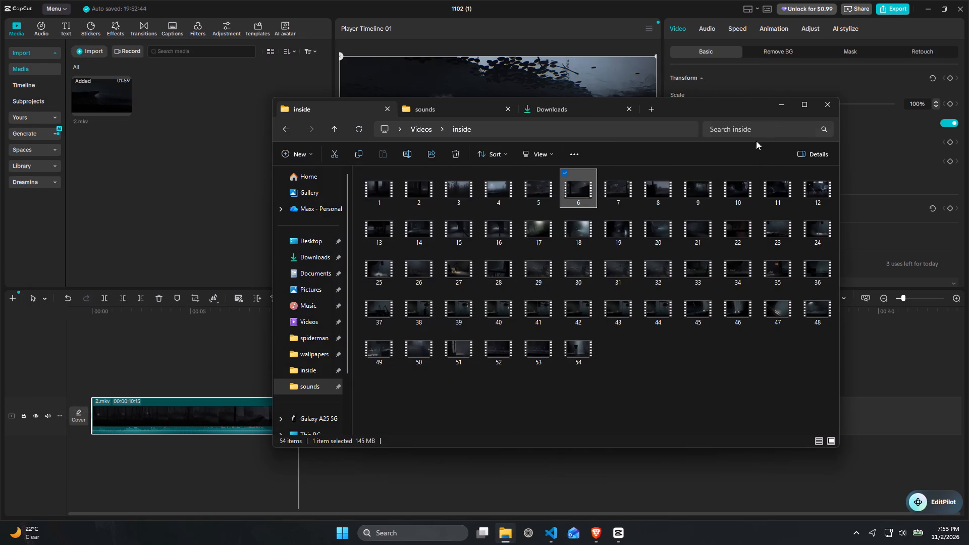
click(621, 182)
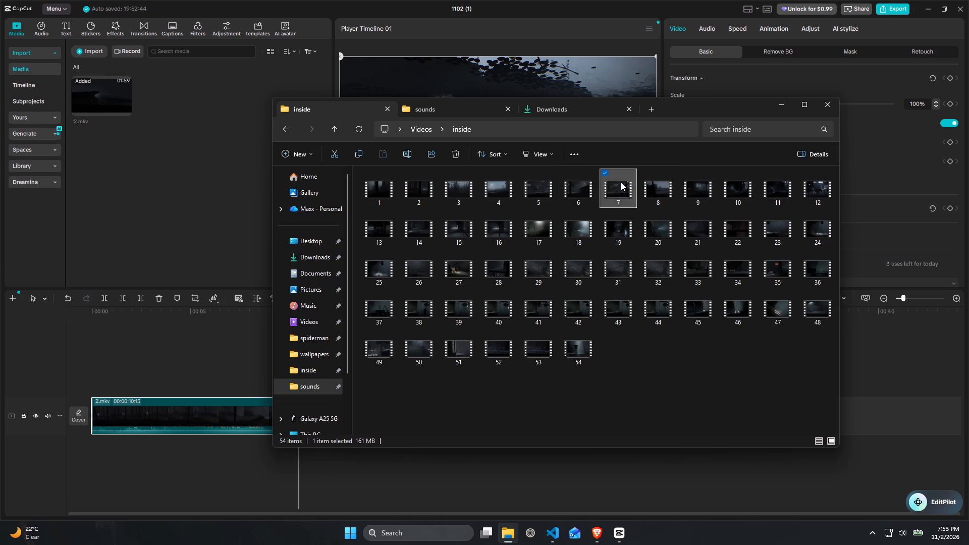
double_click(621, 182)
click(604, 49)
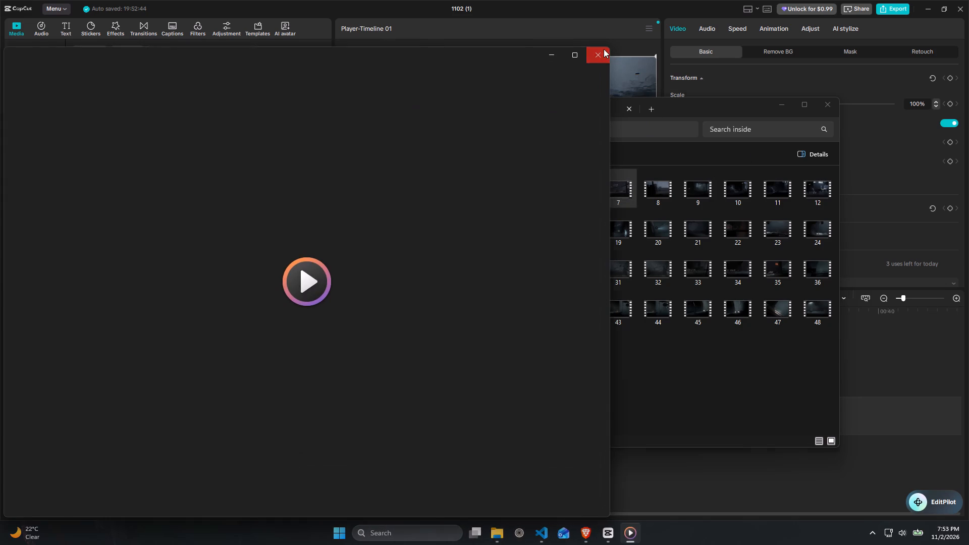
Preview video 11 in Media Player, playing its crowd marching scene from around 1:12 and on to the end, and close it.
double_click(773, 192)
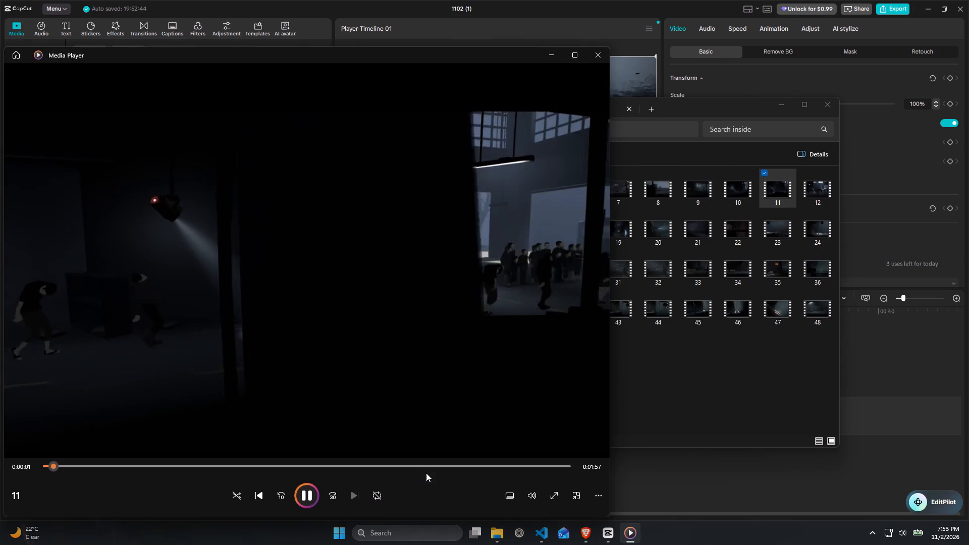
drag(473, 466, 499, 466)
drag(531, 466, 540, 466)
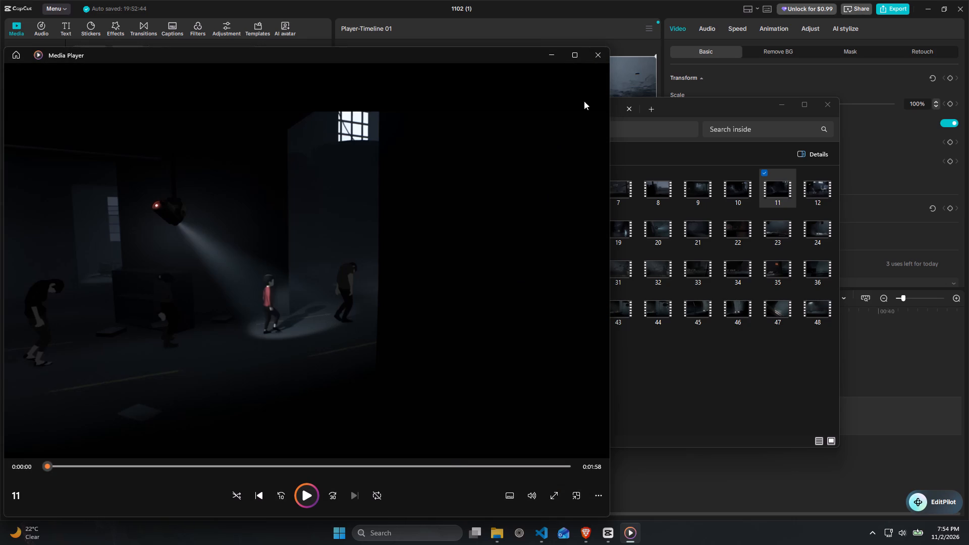
click(454, 467)
drag(439, 467, 406, 469)
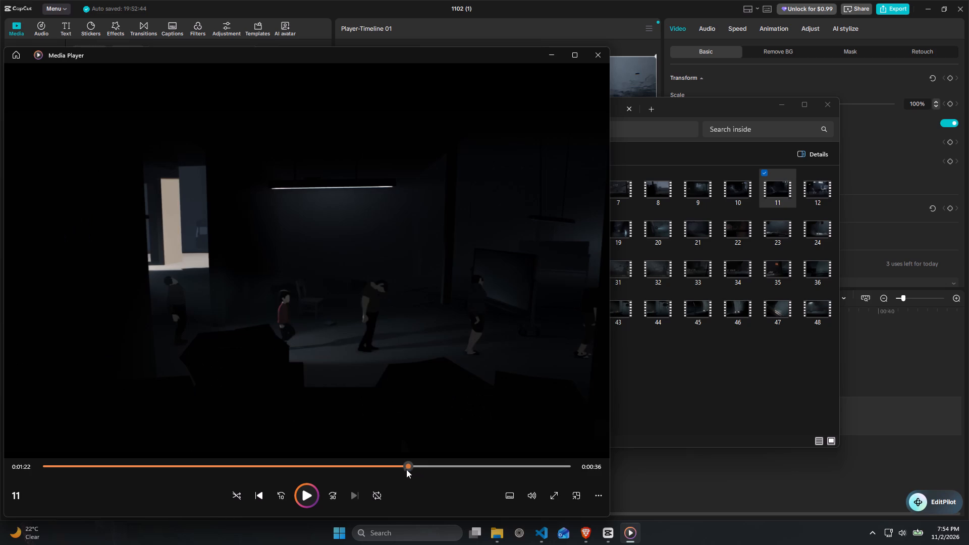
drag(406, 469, 403, 470)
drag(374, 468, 362, 467)
key(space)
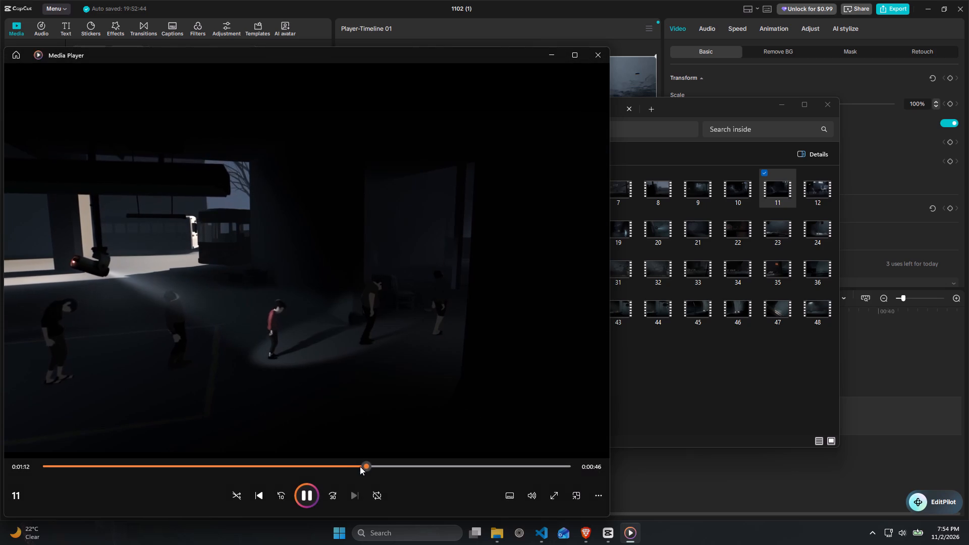
click(410, 469)
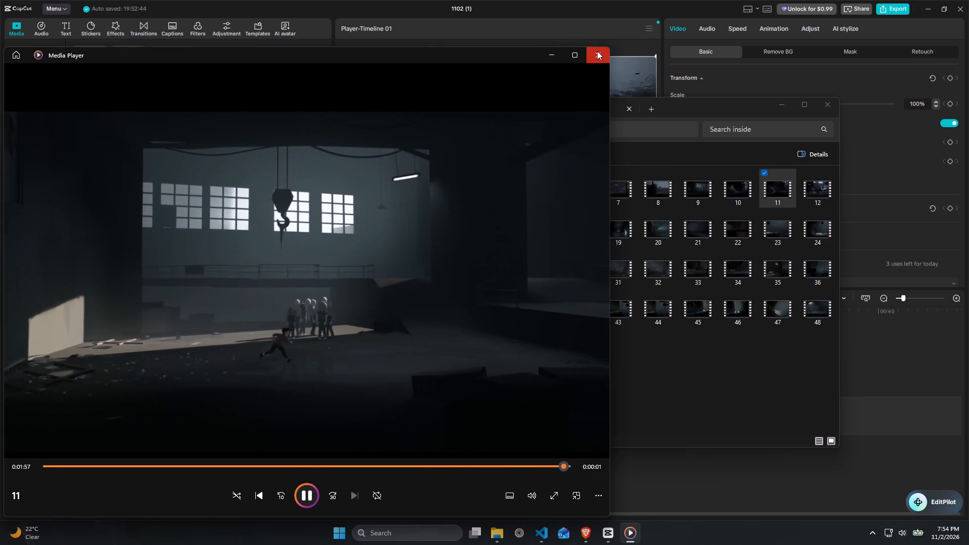
click(597, 51)
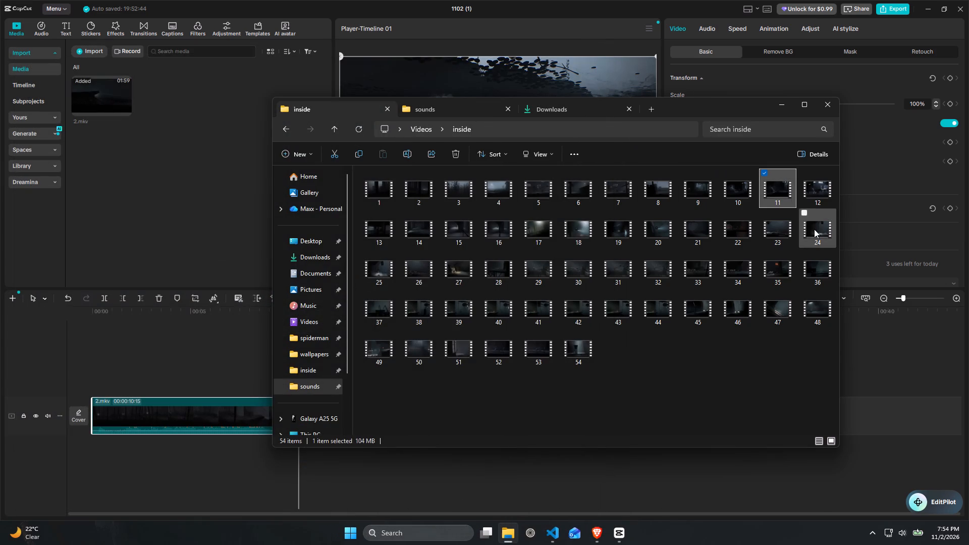
Import video 11 from the inside folder into the CapCut project's media.
drag(779, 186, 160, 203)
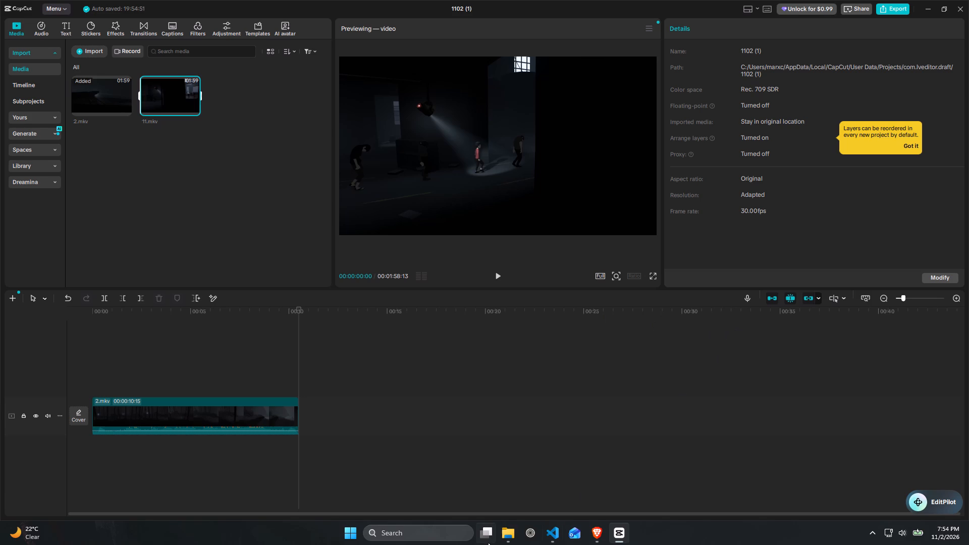
Return to the inside folder, preview video 12 in Media Player, skimming to about 1:31, and close it.
click(504, 537)
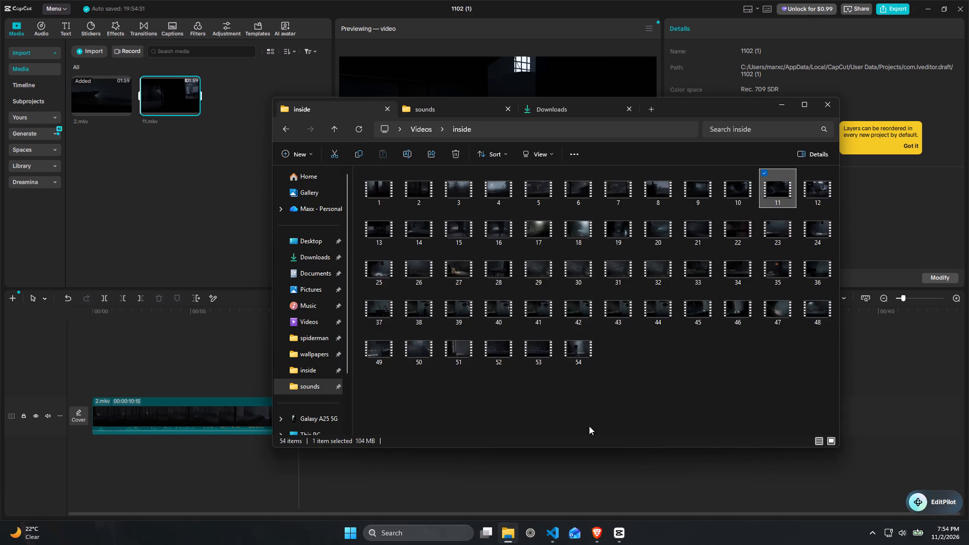
click(814, 190)
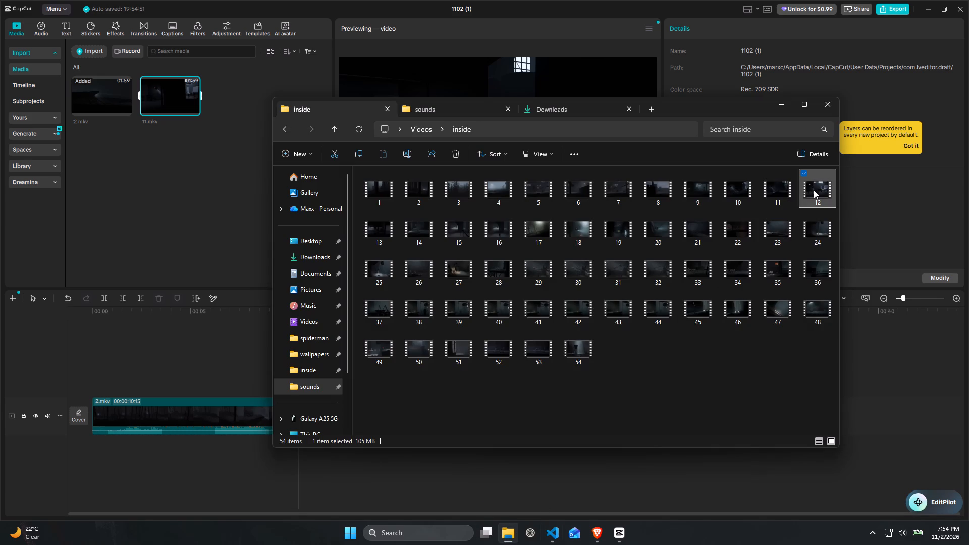
click(814, 190)
double_click(814, 190)
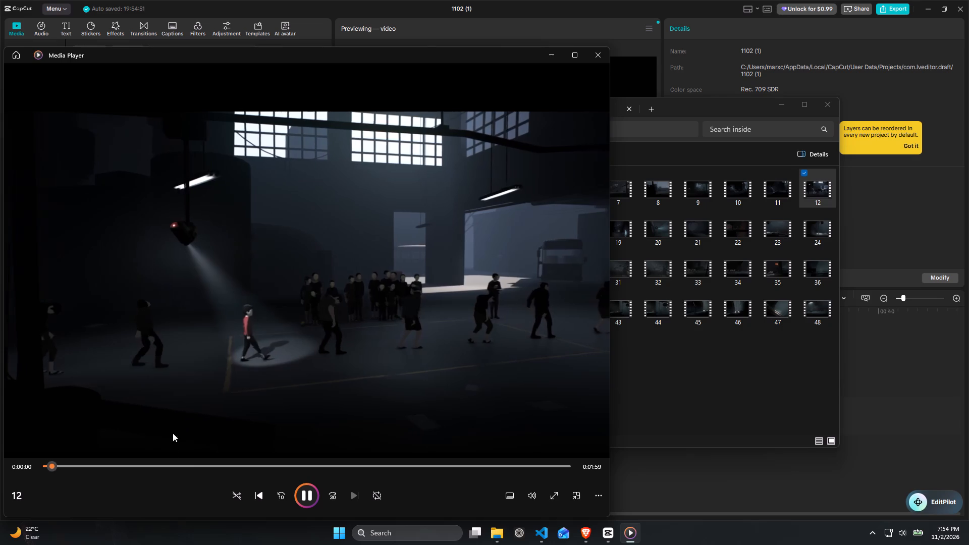
click(191, 465)
drag(333, 466, 339, 467)
click(444, 464)
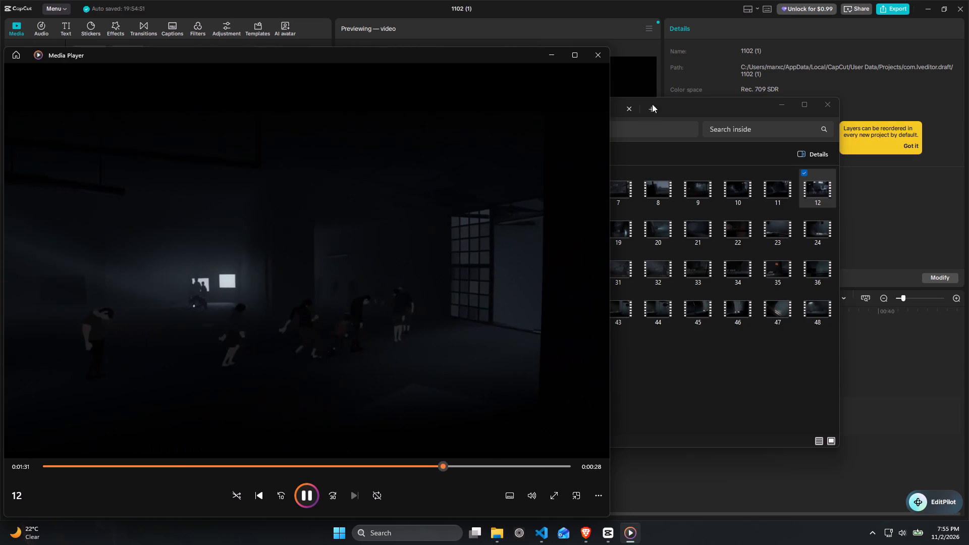
click(596, 52)
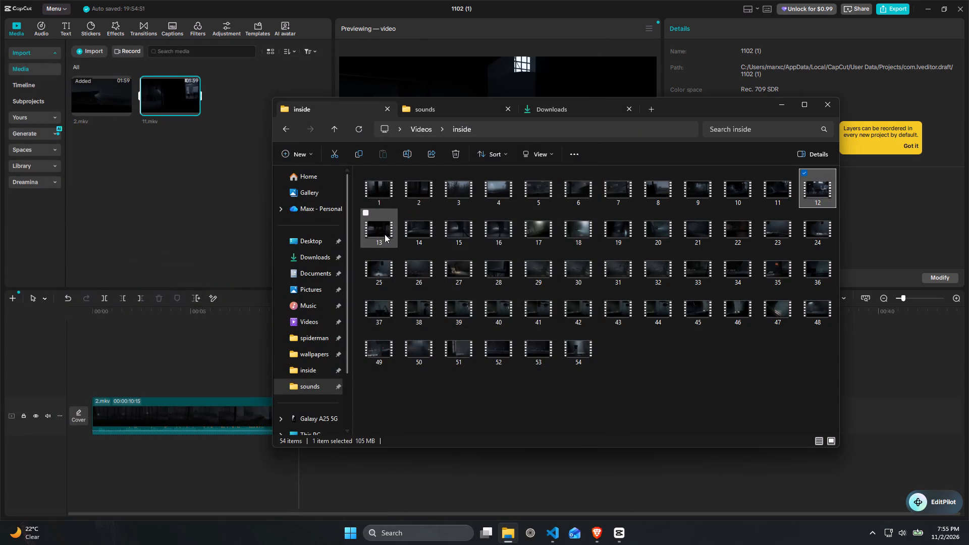
Open video 13 with Photos and make Photos the app that always opens .mkv files.
click(381, 230)
right_click(381, 230)
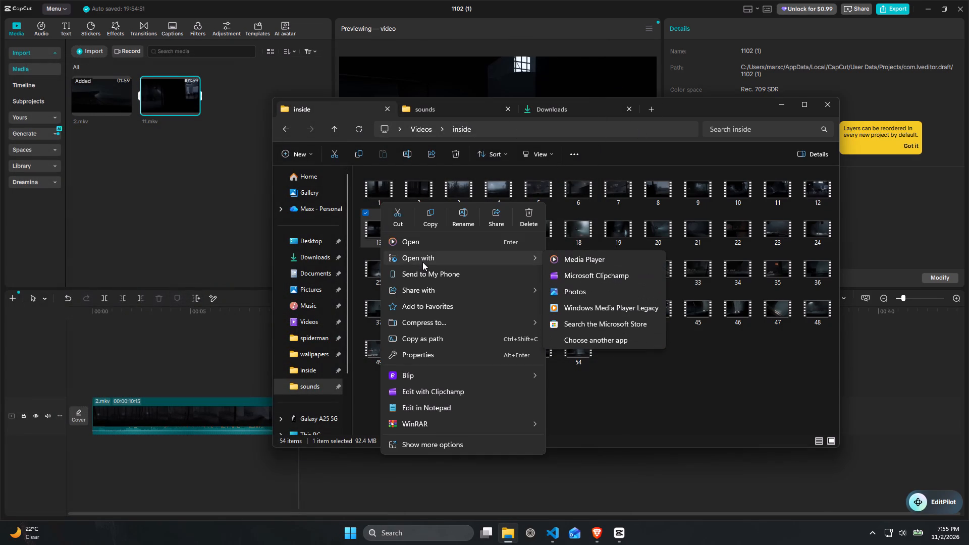
click(561, 343)
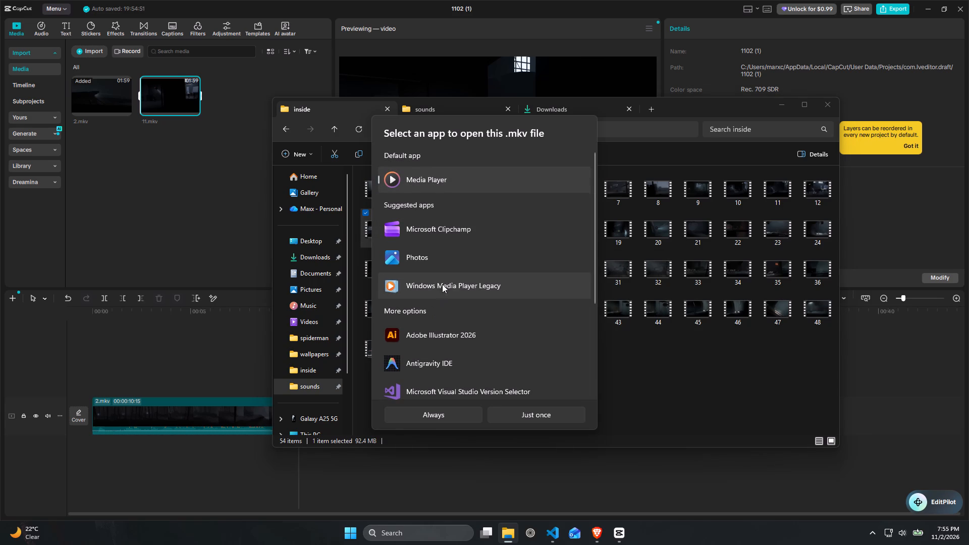
click(426, 261)
click(446, 415)
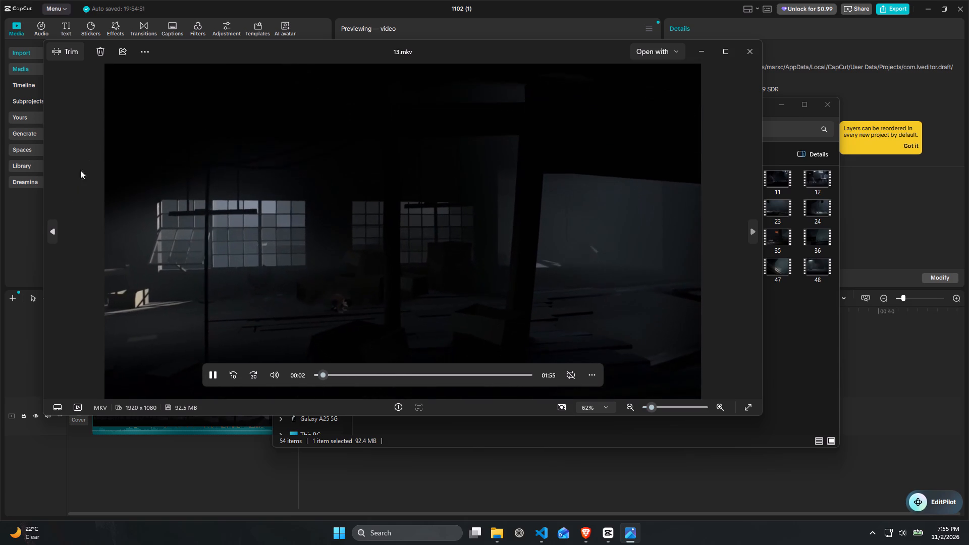
Go back to video 12 in Photos, skim it between about 1:07 and 1:47, play its final part to the end, and close it.
click(50, 229)
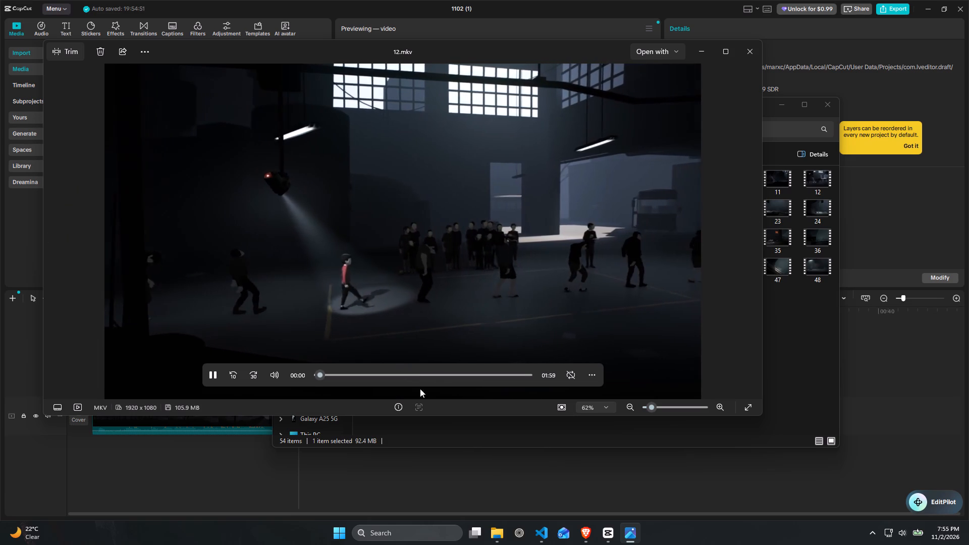
click(435, 376)
click(505, 375)
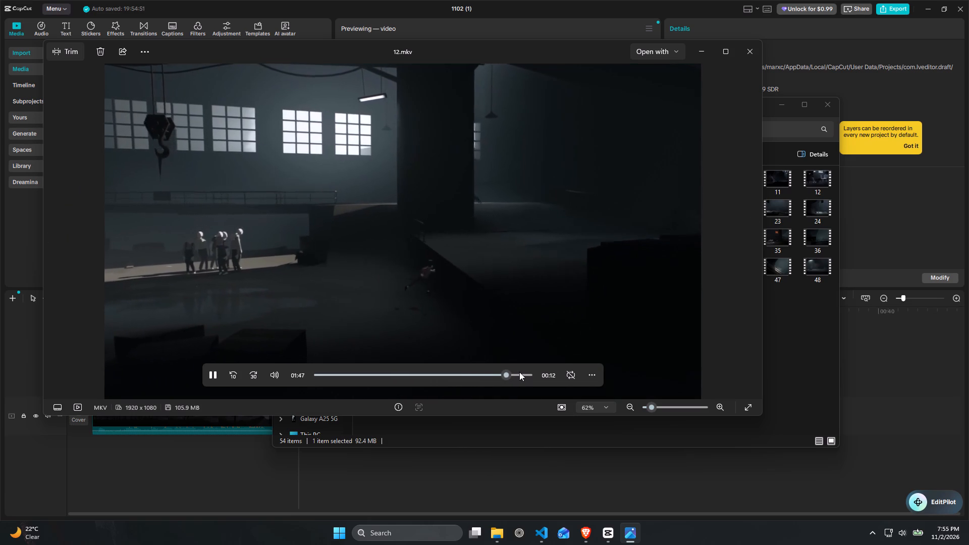
click(468, 367)
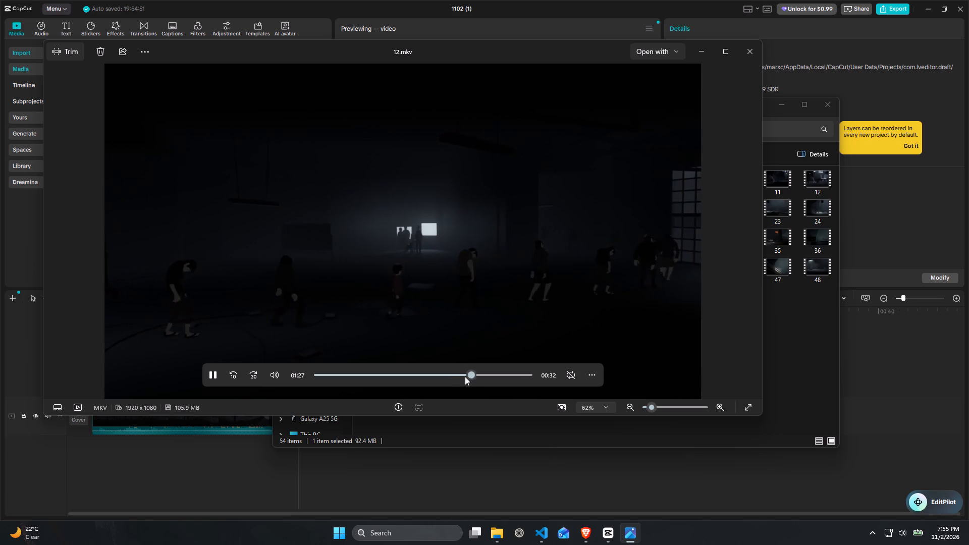
click(455, 374)
click(437, 372)
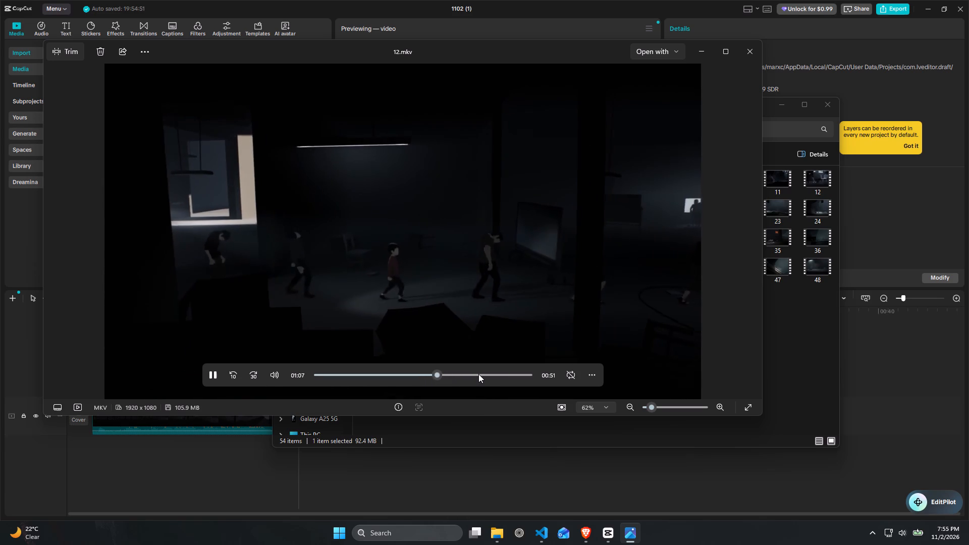
click(478, 374)
click(497, 372)
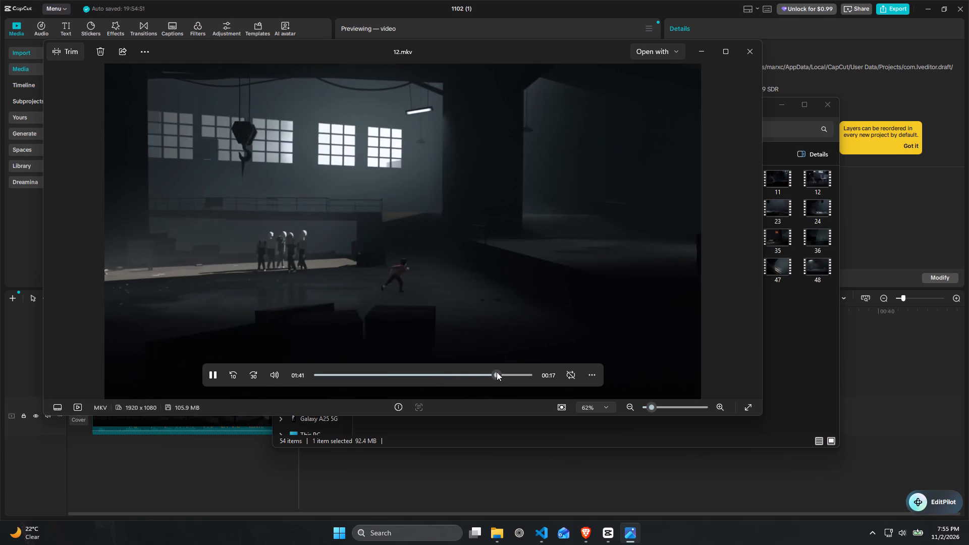
click(472, 374)
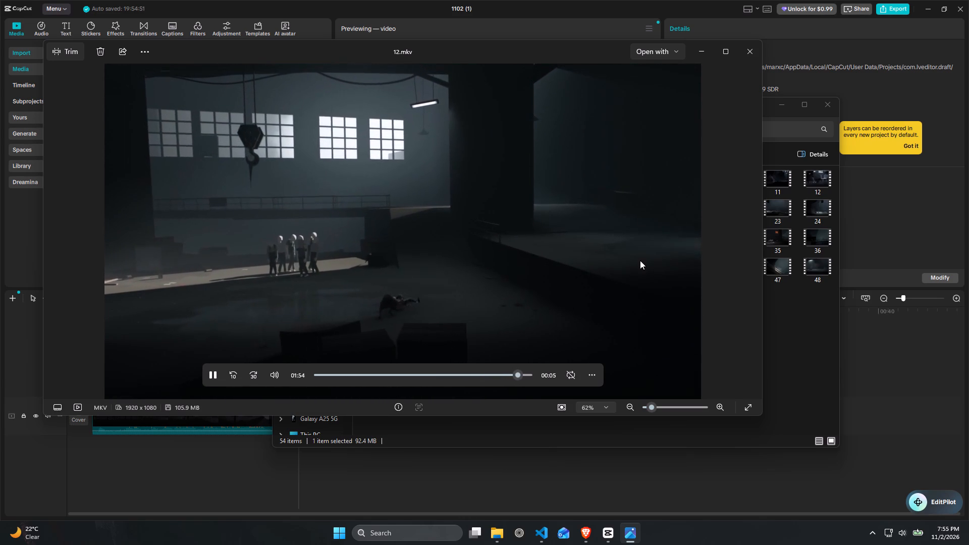
click(749, 52)
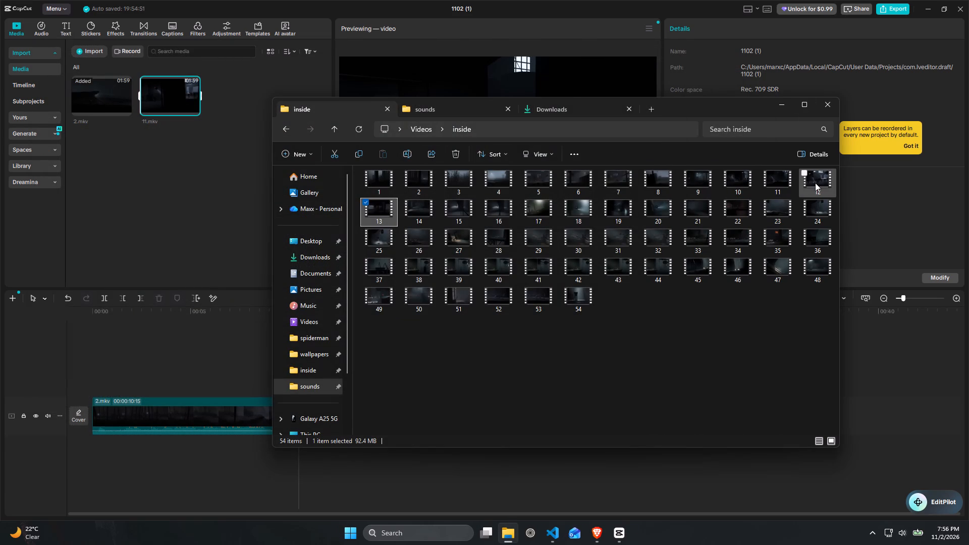
Import video 13 from the inside folder into the CapCut project's media.
drag(385, 210, 169, 221)
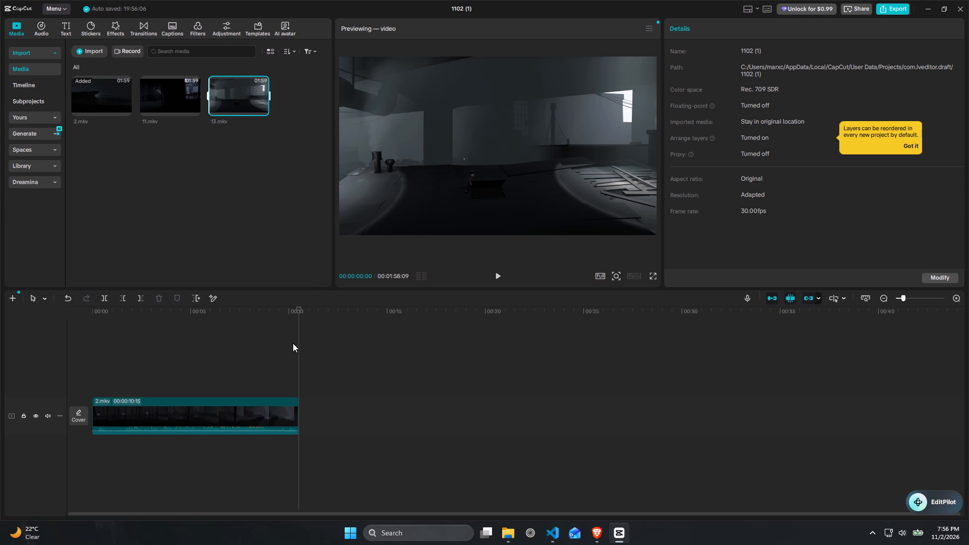
Add the 11.mkv clip to the main timeline track directly after the 2.mkv clip.
drag(156, 89, 270, 237)
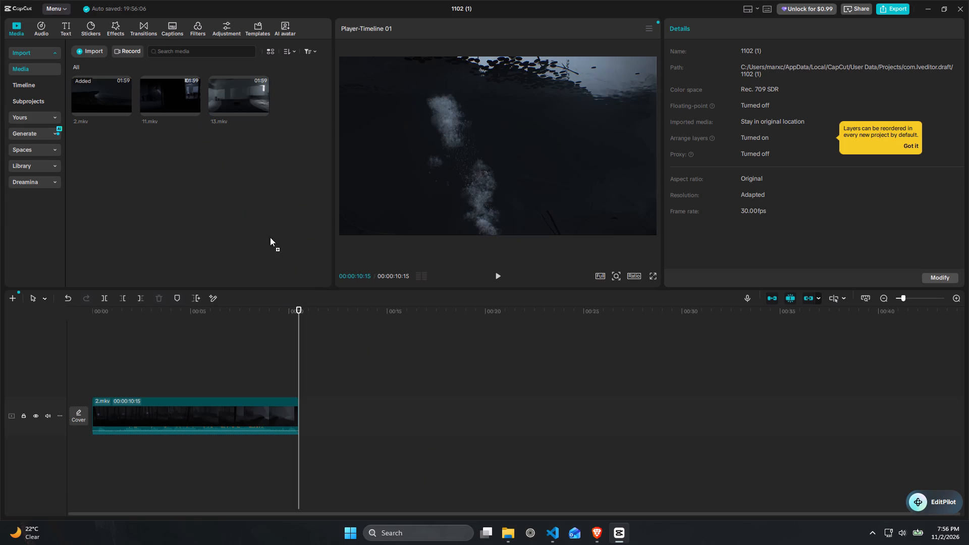
drag(270, 237, 332, 415)
Scrub through the 11.mkv clip to 00:01:46:11 on the timeline and delete the part of the clip before that point.
drag(629, 309, 887, 331)
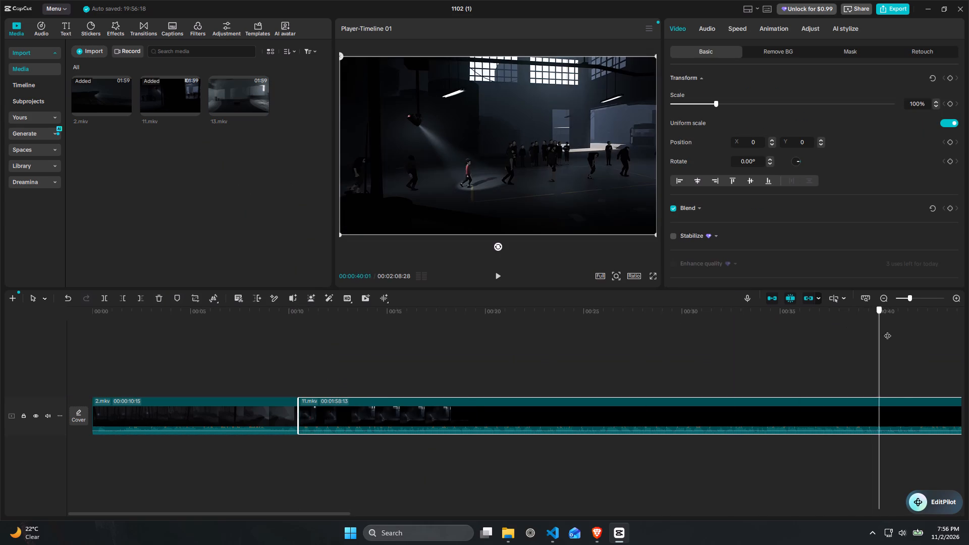
drag(887, 331, 967, 339)
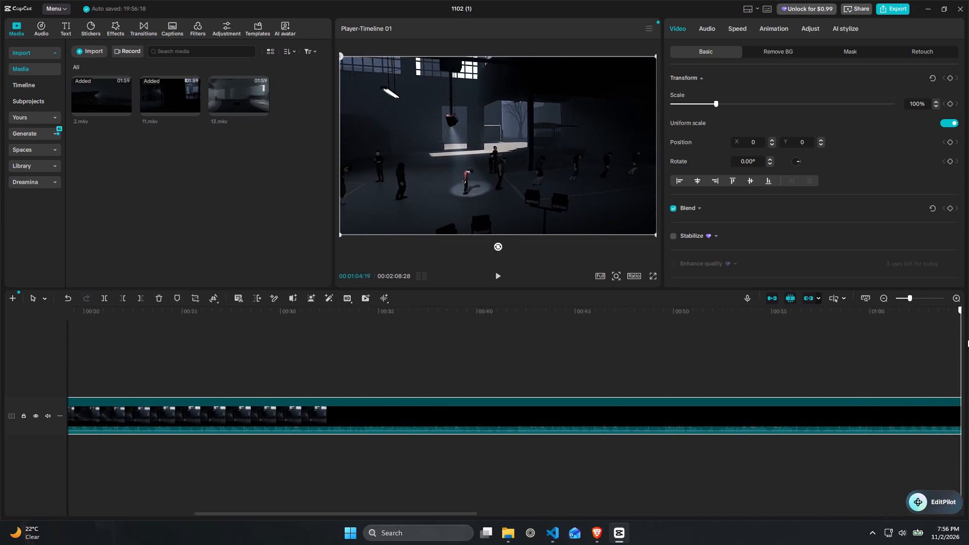
drag(967, 339, 807, 338)
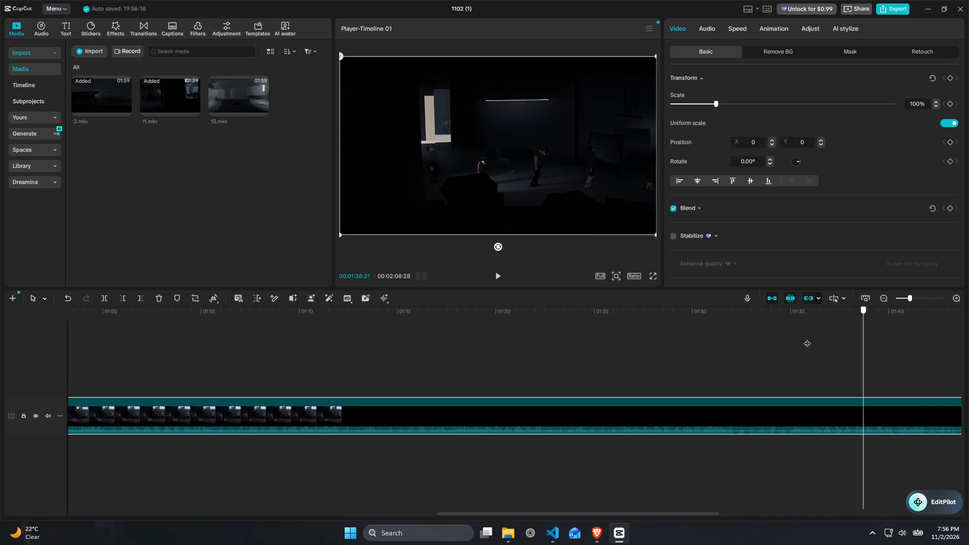
drag(807, 338, 755, 334)
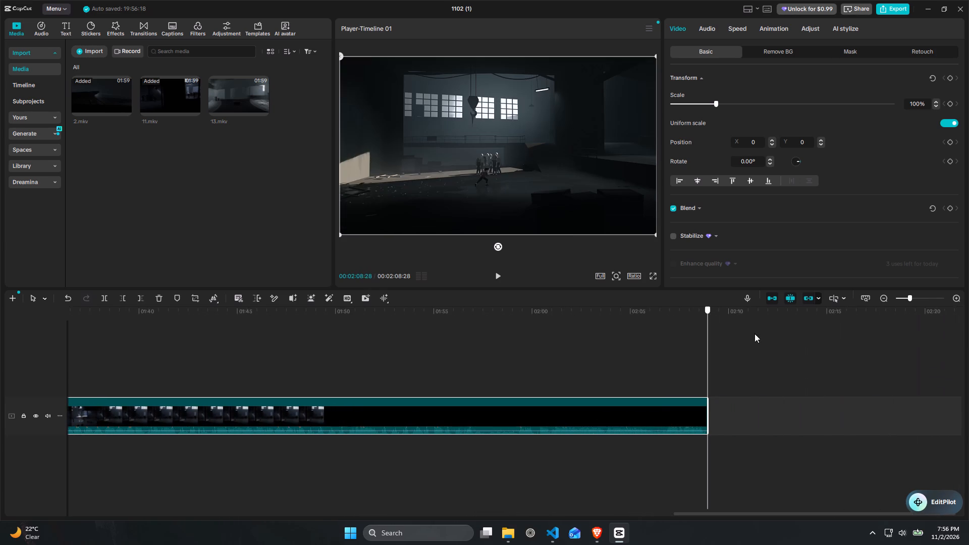
drag(755, 334, 276, 333)
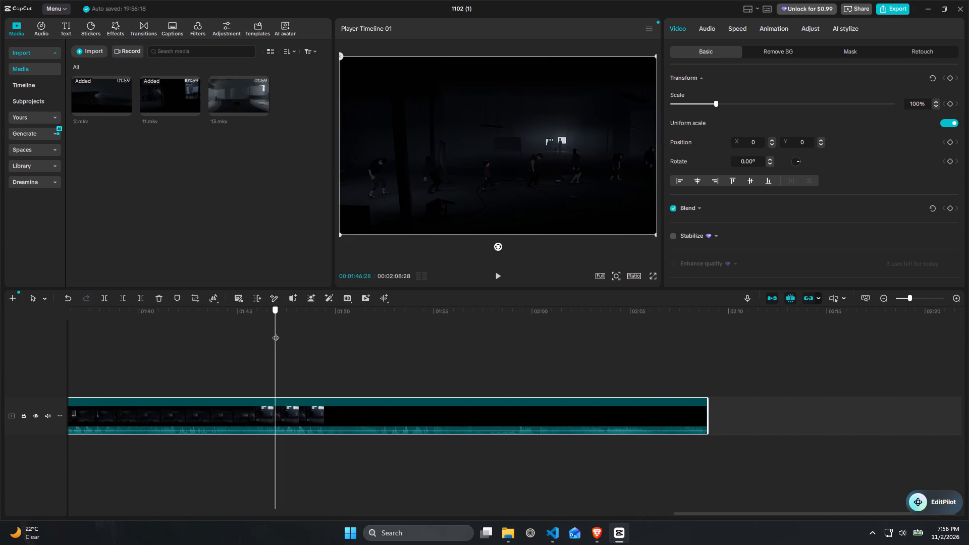
drag(276, 333, 264, 332)
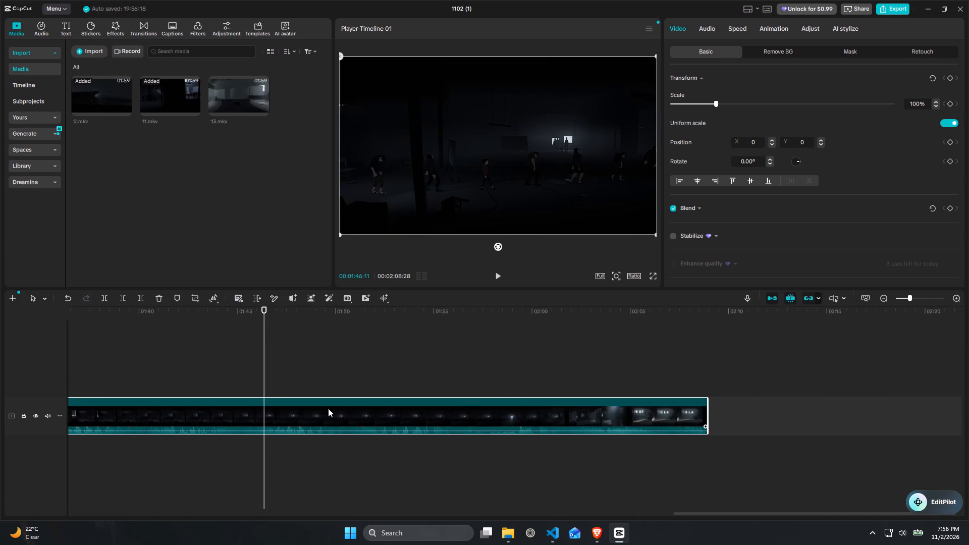
click(312, 410)
click(123, 299)
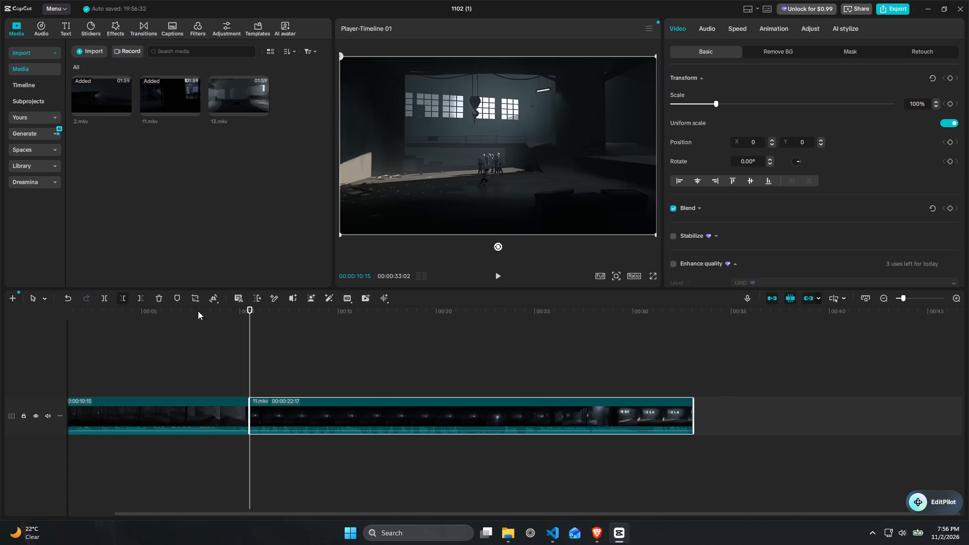
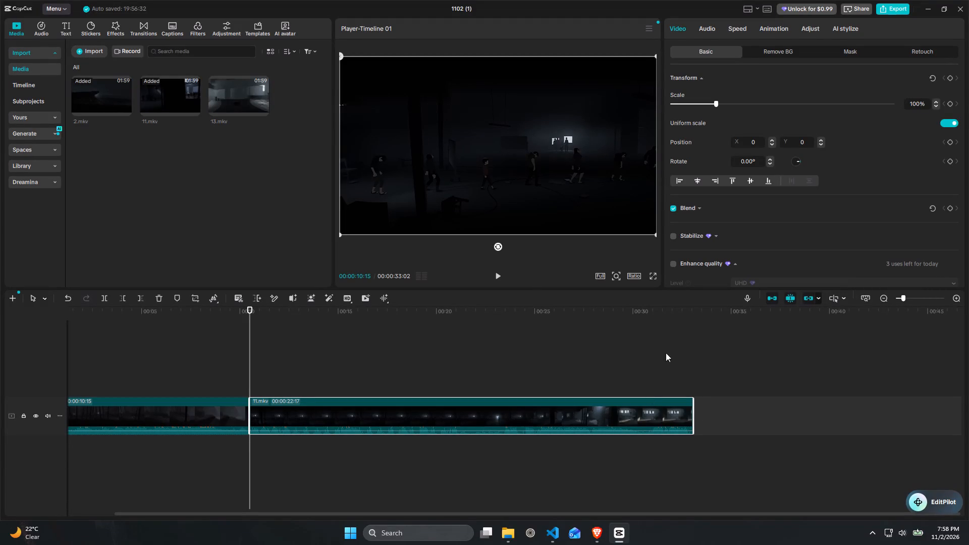
Play the 11.mkv clip up to 00:00:16:11 on the timeline and delete the part of the clip before that point.
click(497, 273)
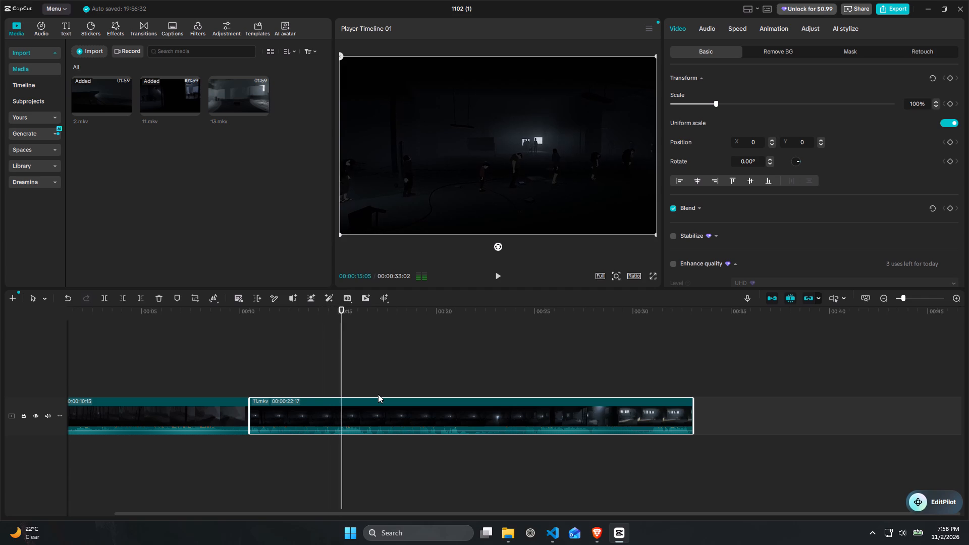
key(space)
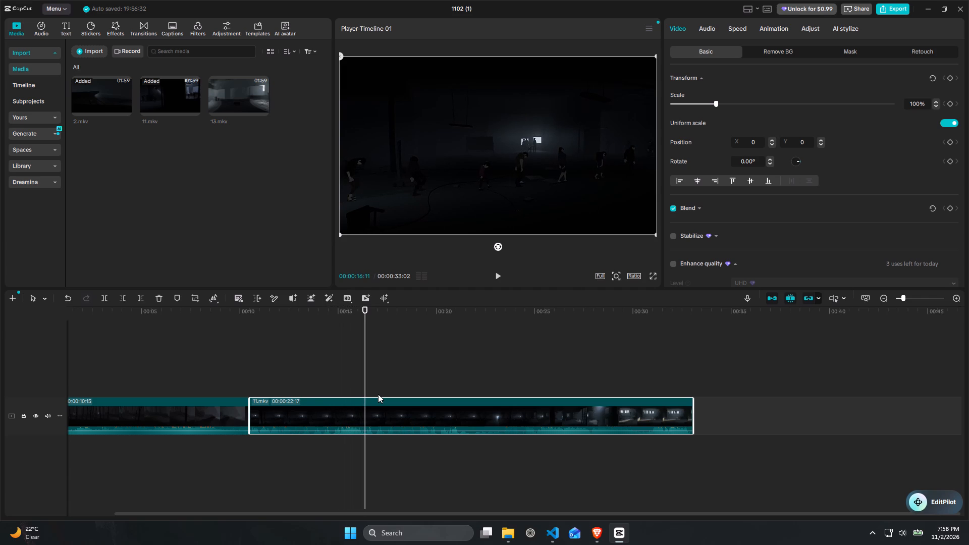
click(382, 408)
click(121, 297)
Play the shortened 11.mkv clip from its start up to 00:00:17:01 on the timeline to review the cut.
key(space)
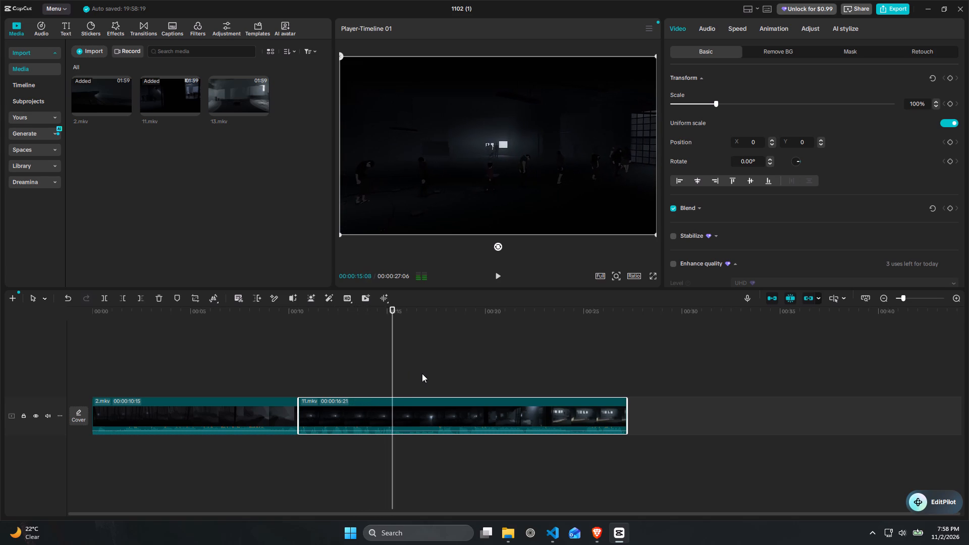
key(space)
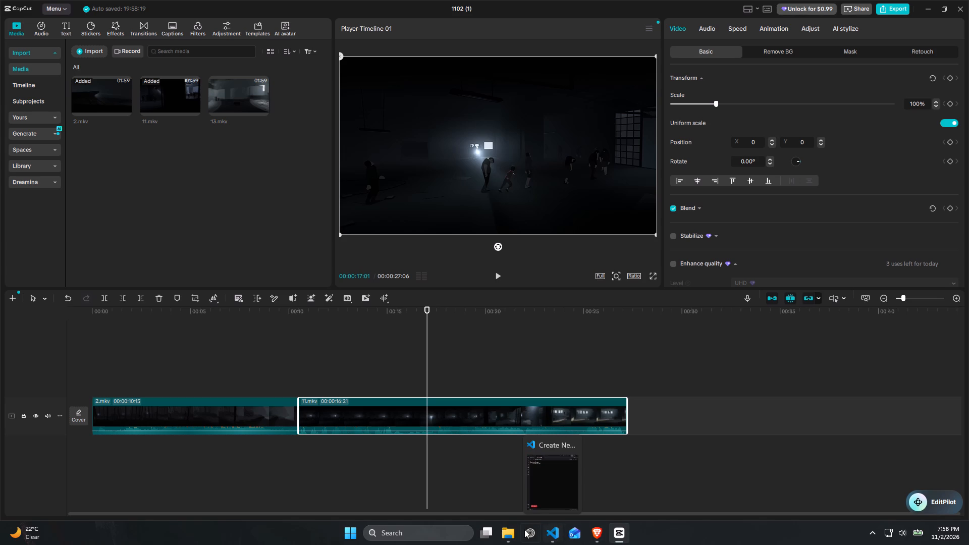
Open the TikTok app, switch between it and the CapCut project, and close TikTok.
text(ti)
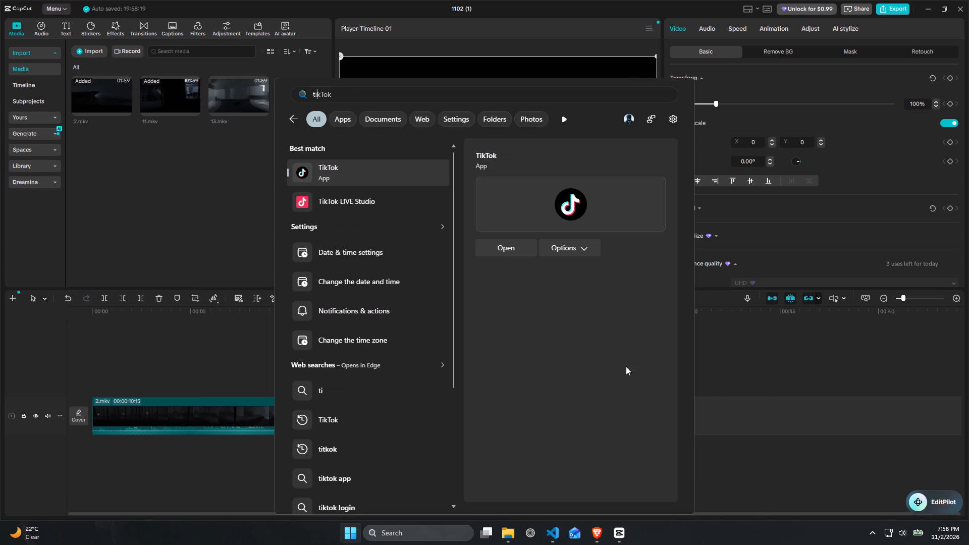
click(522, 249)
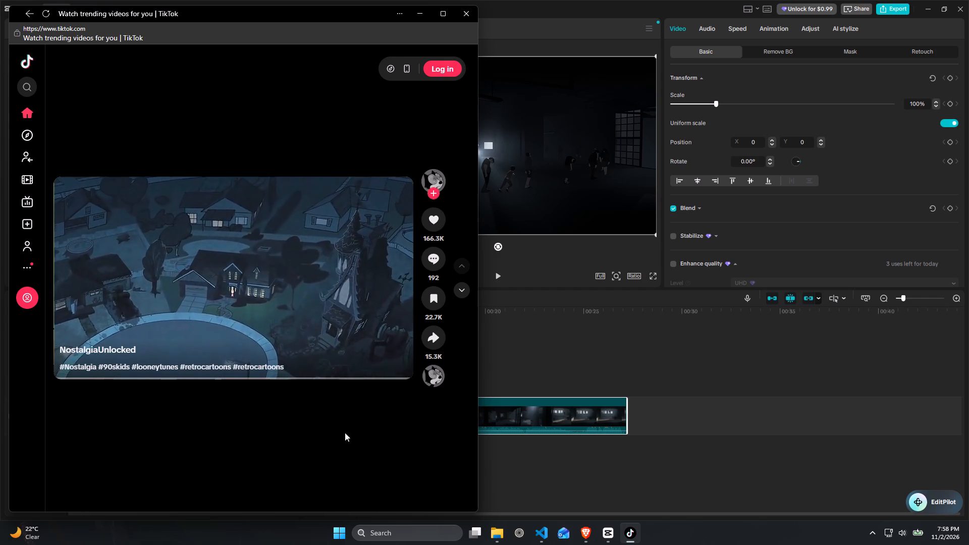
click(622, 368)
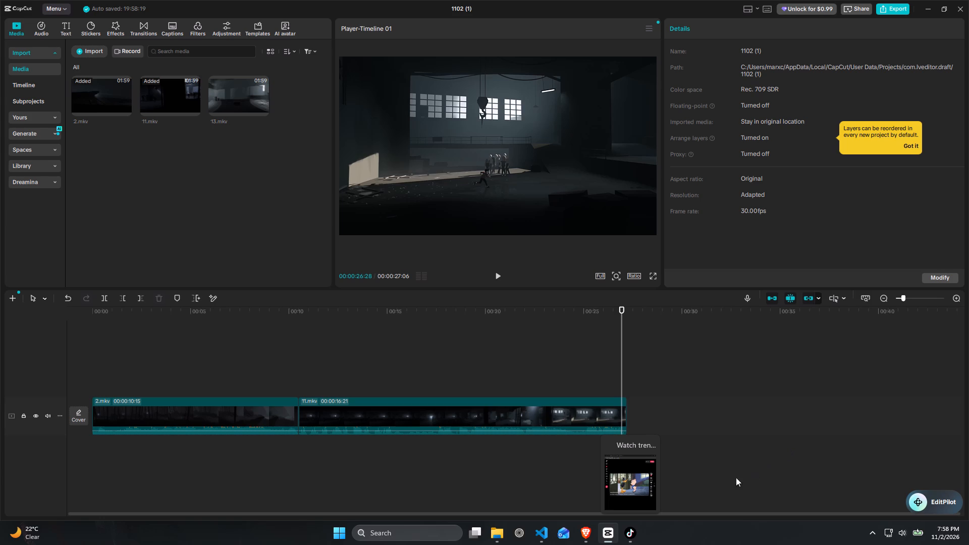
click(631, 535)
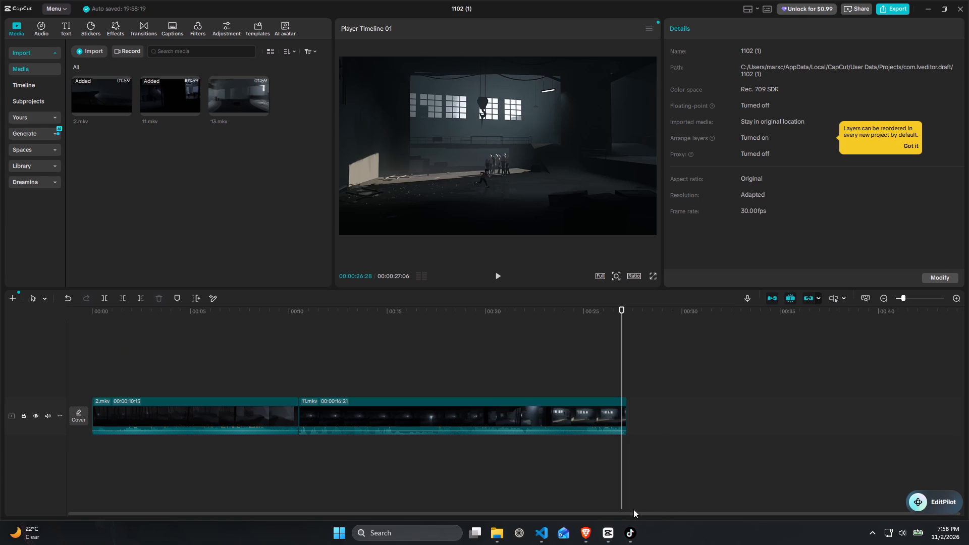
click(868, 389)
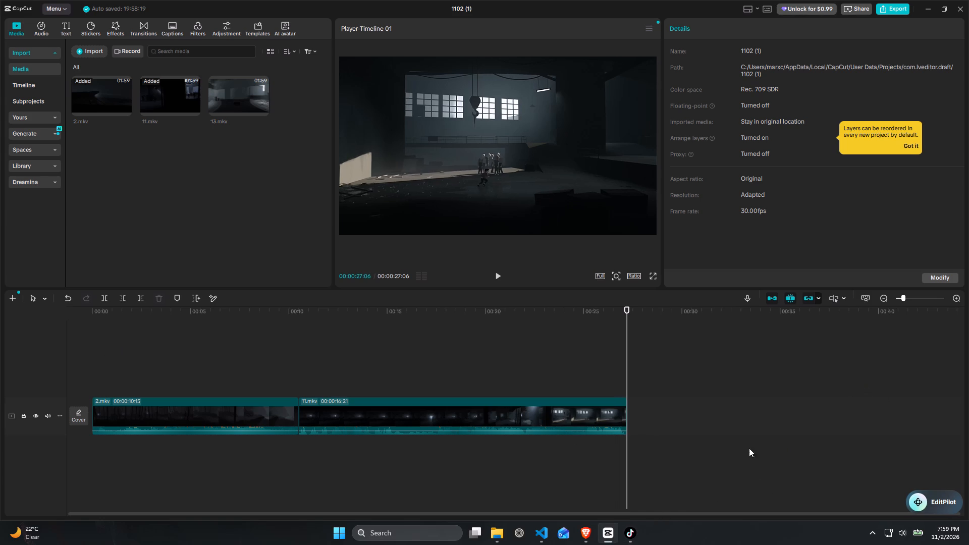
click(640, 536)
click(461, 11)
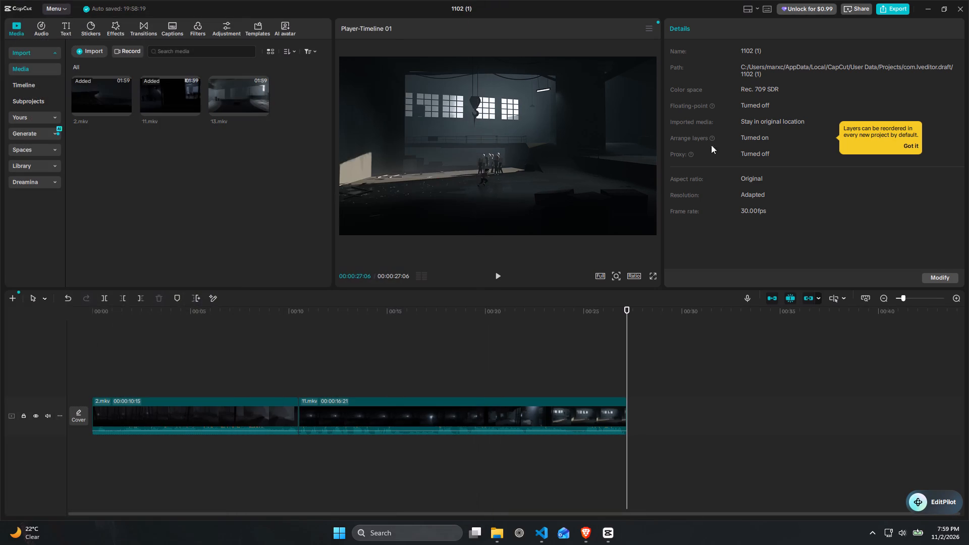
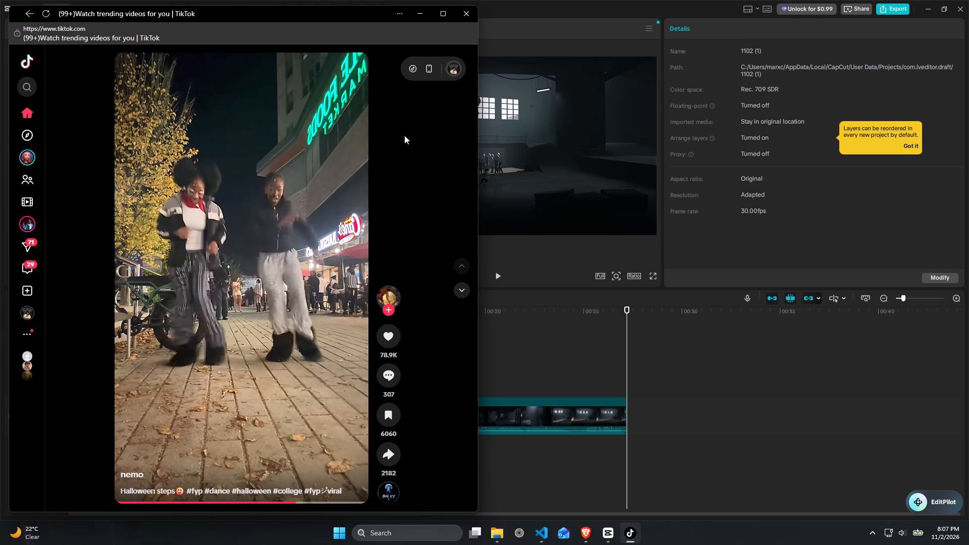
Search TikTok for "we kijana wee".
click(32, 86)
click(146, 92)
text(we kijana)
key(space)
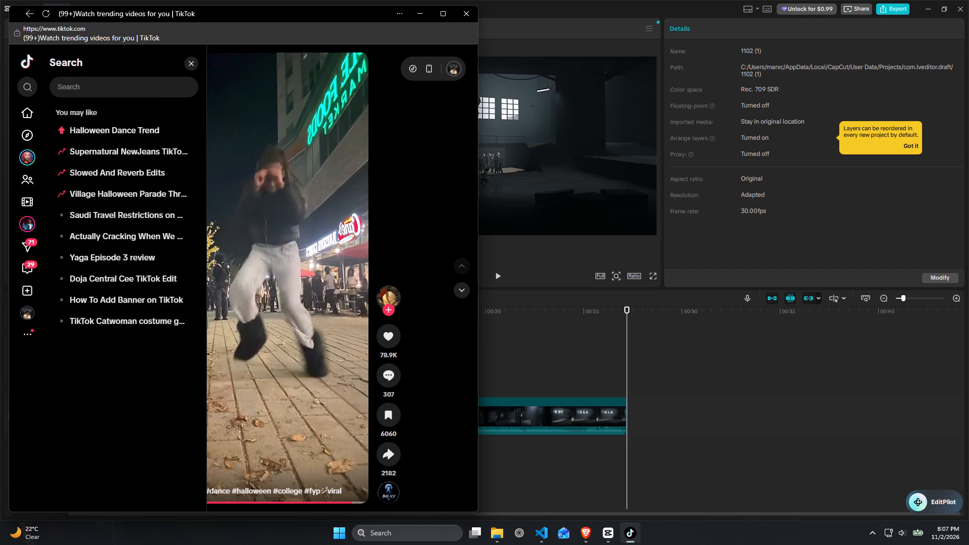
click(140, 91)
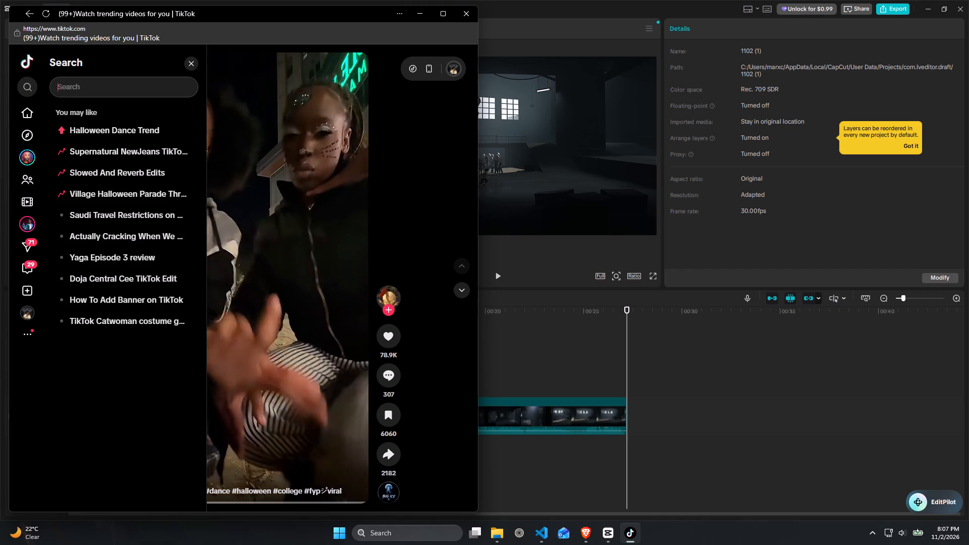
text(we kijana wee)
key(Return)
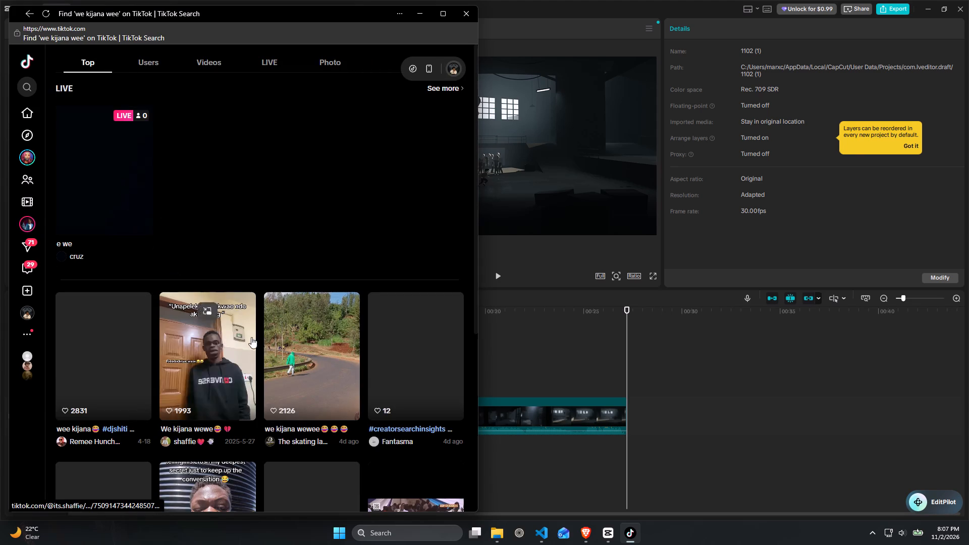
Open the "wee kijana" #djshiti video from the search results, copy its link and close TikTok.
click(119, 358)
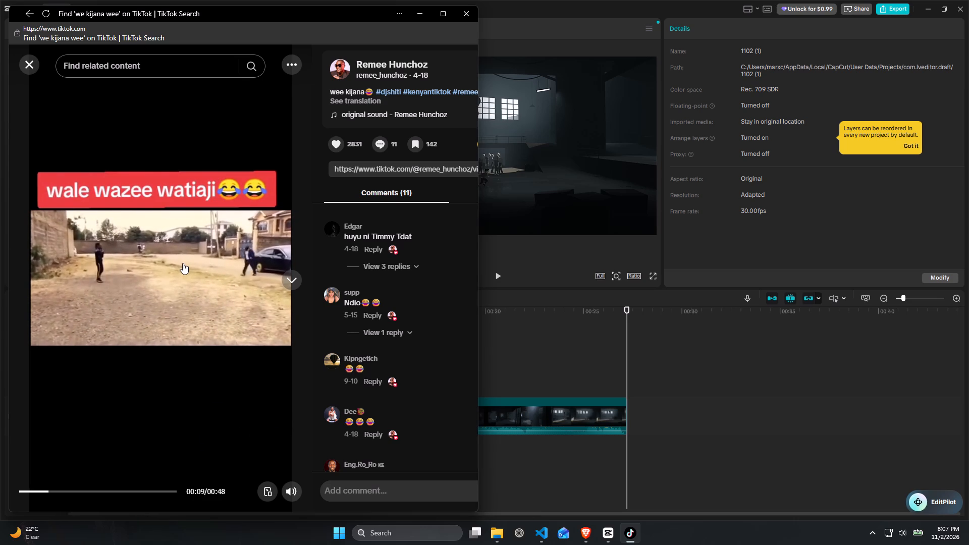
key(space)
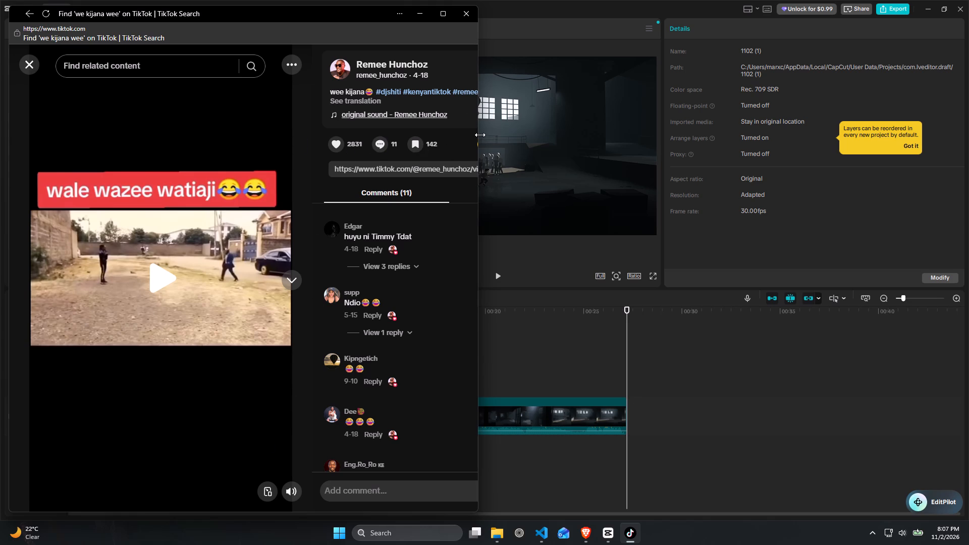
drag(480, 135, 662, 157)
click(628, 166)
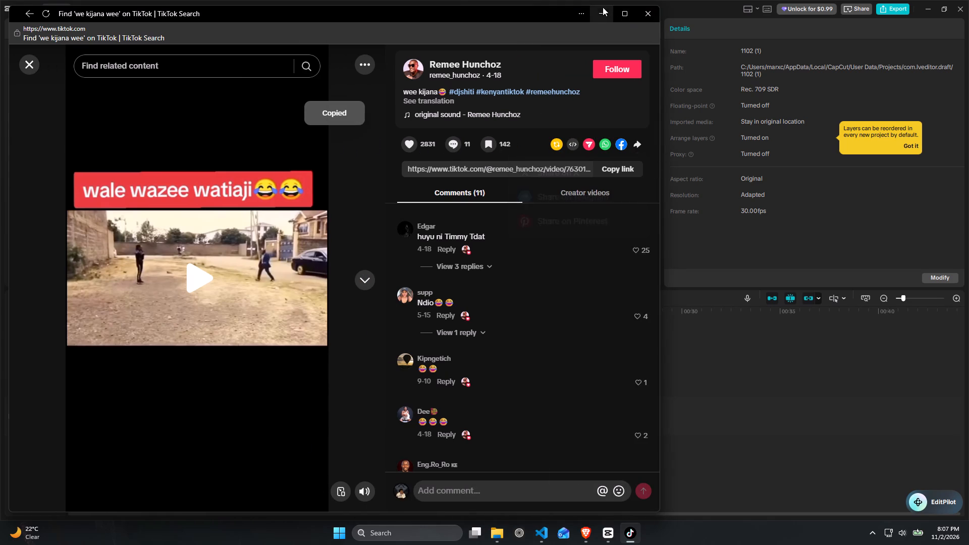
click(652, 14)
Switch to the Brave browser and open a new tab.
click(589, 533)
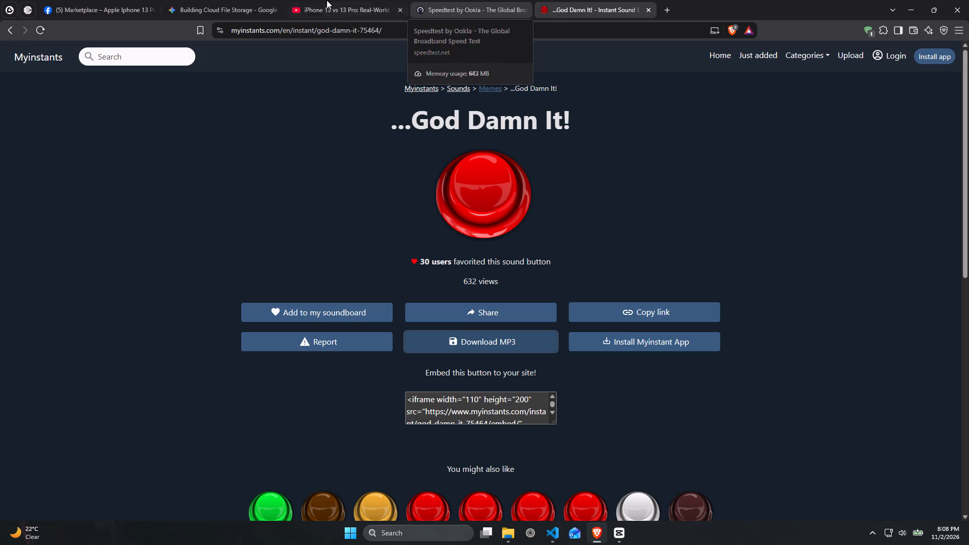
click(667, 9)
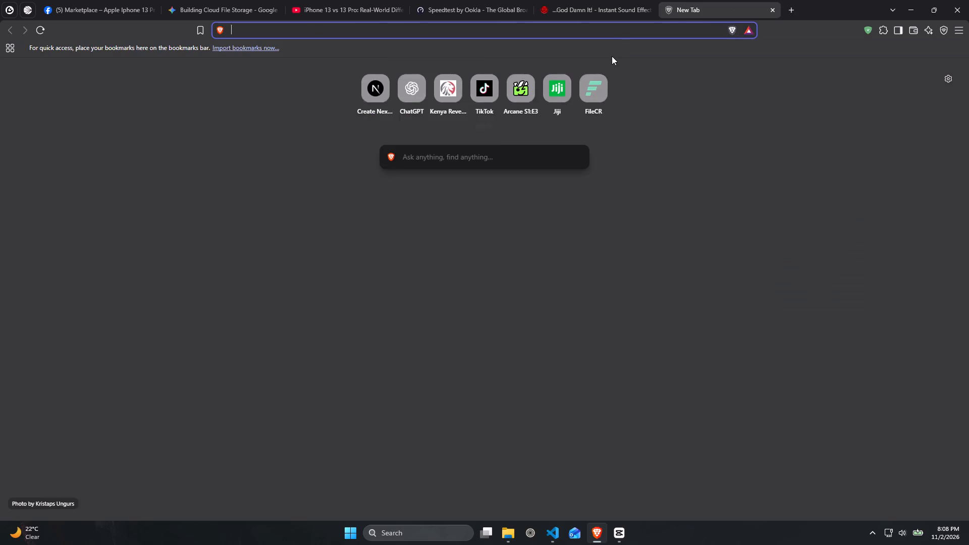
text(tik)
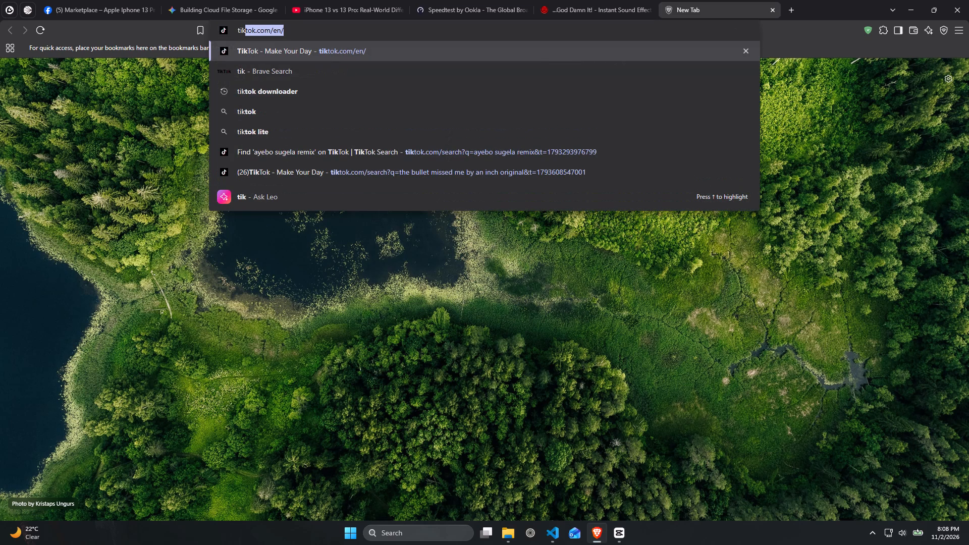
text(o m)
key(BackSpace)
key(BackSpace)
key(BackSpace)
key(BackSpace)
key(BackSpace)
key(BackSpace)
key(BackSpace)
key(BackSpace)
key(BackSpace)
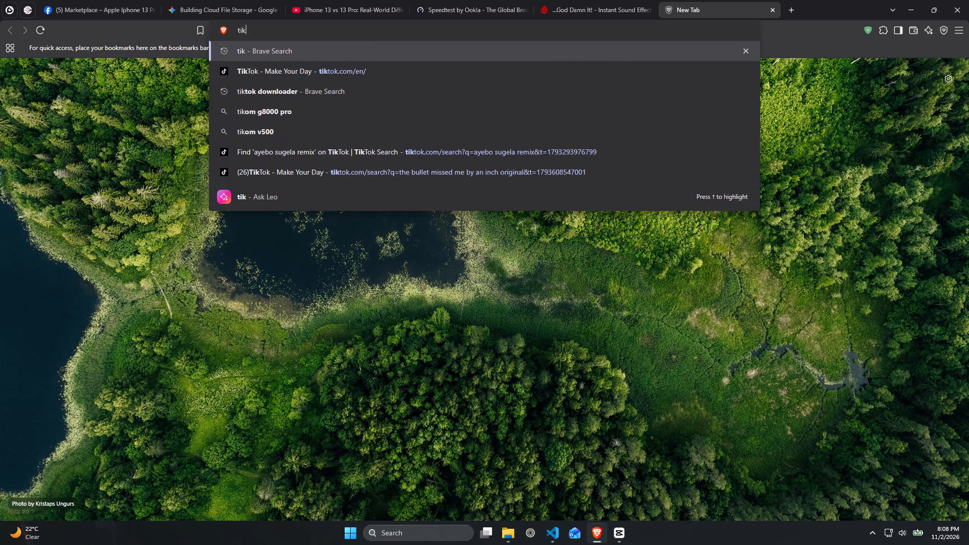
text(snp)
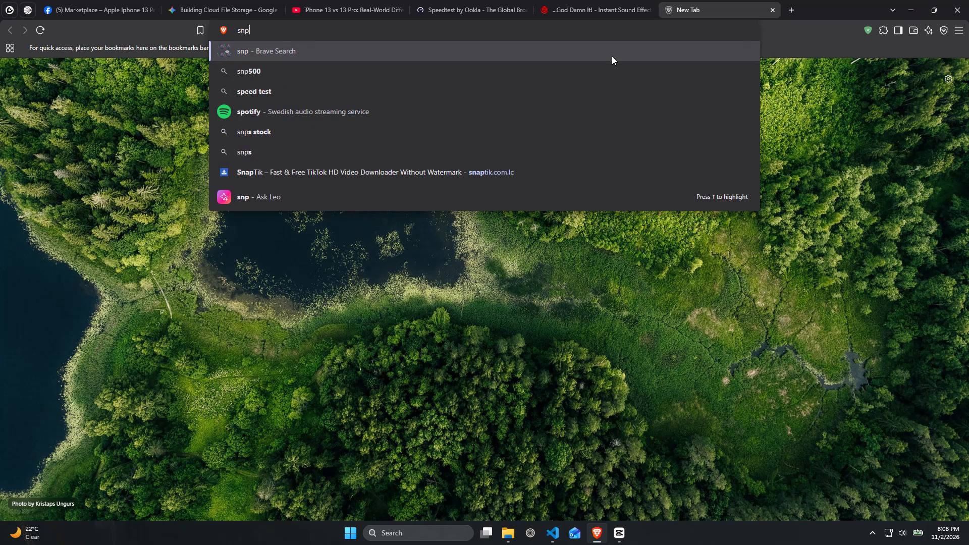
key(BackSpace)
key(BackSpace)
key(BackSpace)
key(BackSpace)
Search the web for "mp3 tiktok downloder" and open the SSSTik TikTok MP3 download page.
text(mp3)
key(space)
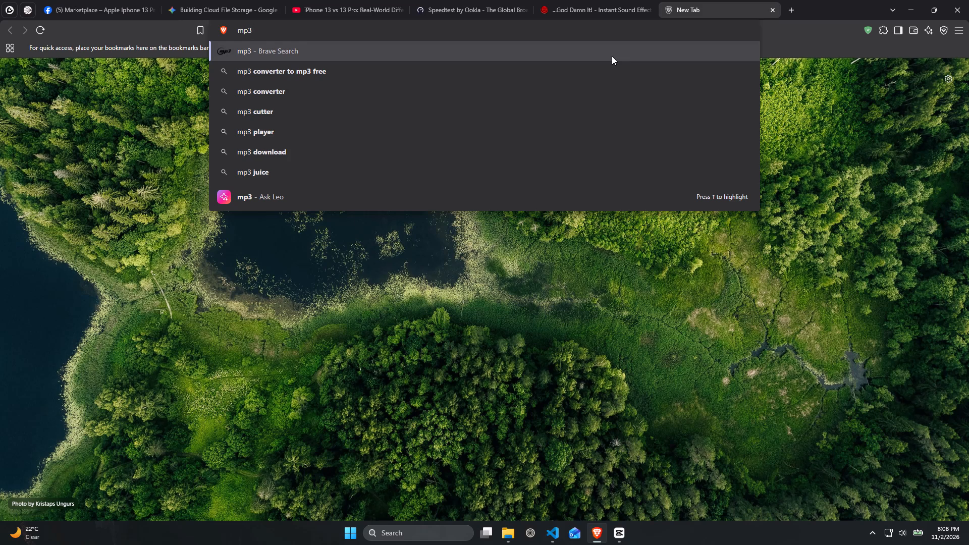
text(tiktok downloder)
key(Return)
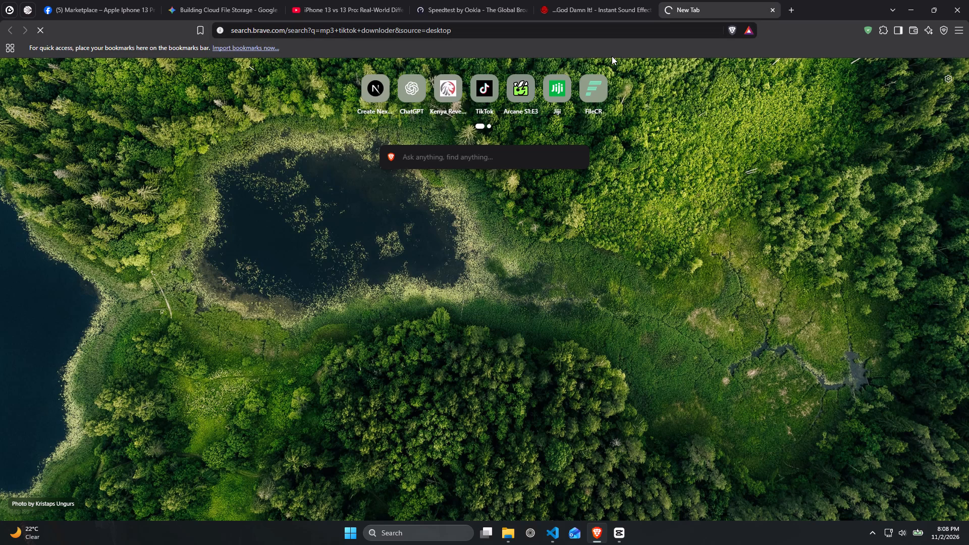
click(185, 179)
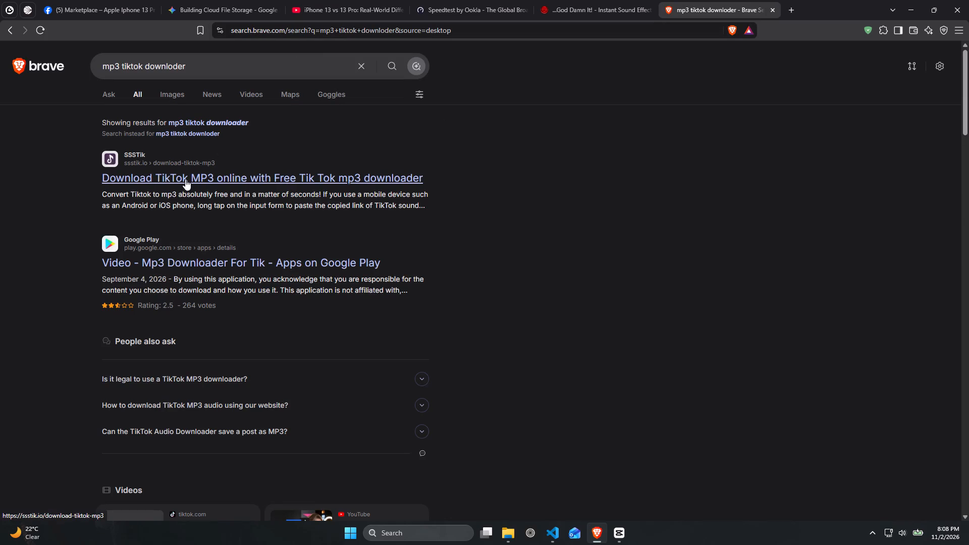
Submit the copied TikTok link on SSSTik, download its MP3 to the Downloads folder, and return to CapCut.
click(531, 134)
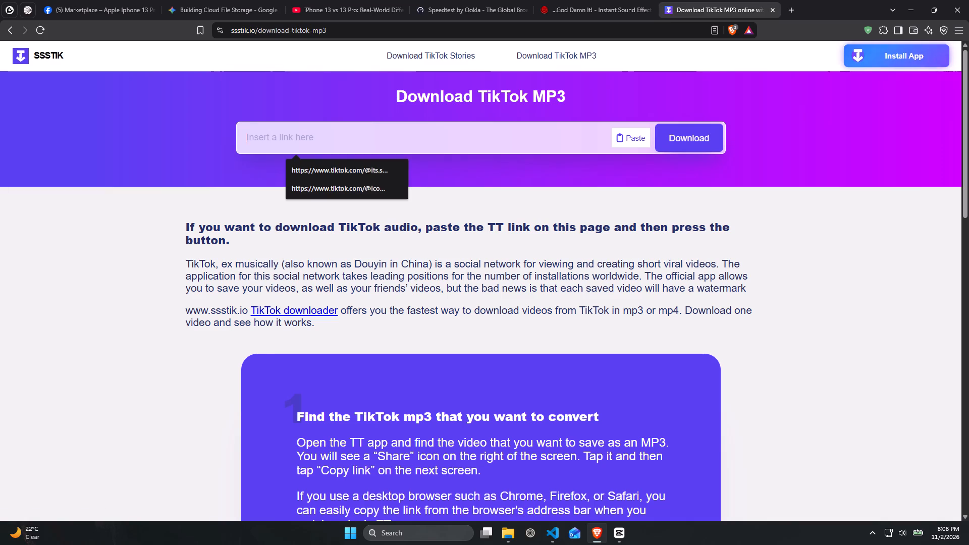
key(ctrl+v)
click(684, 142)
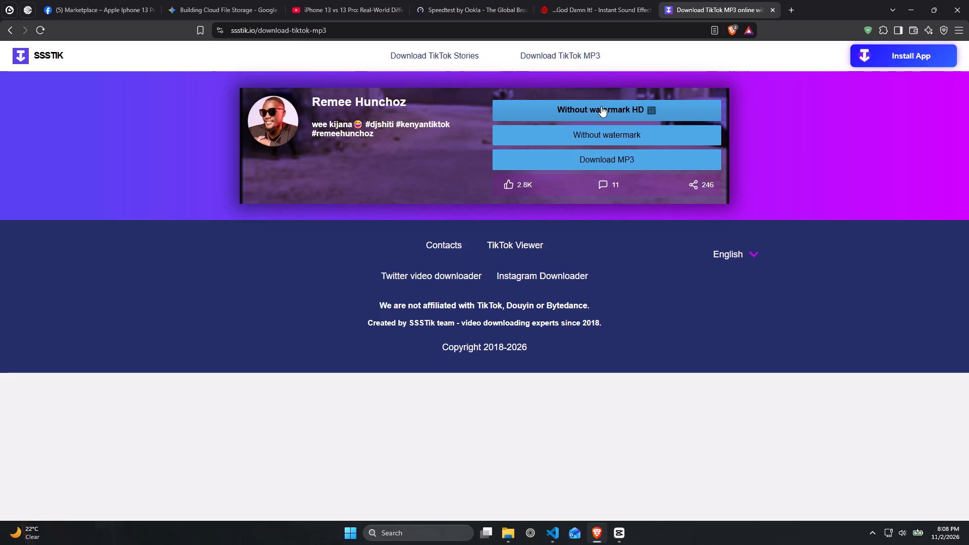
click(620, 157)
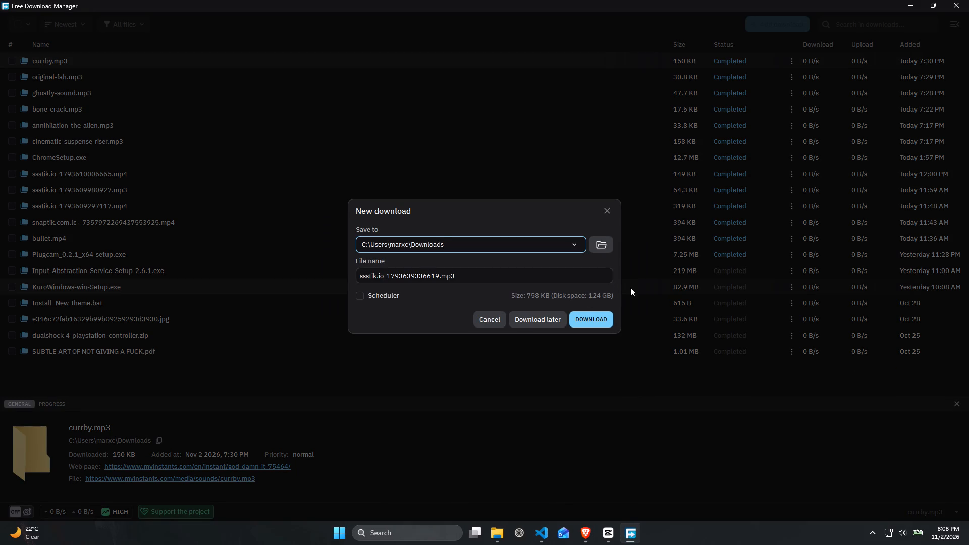
click(591, 318)
click(906, 3)
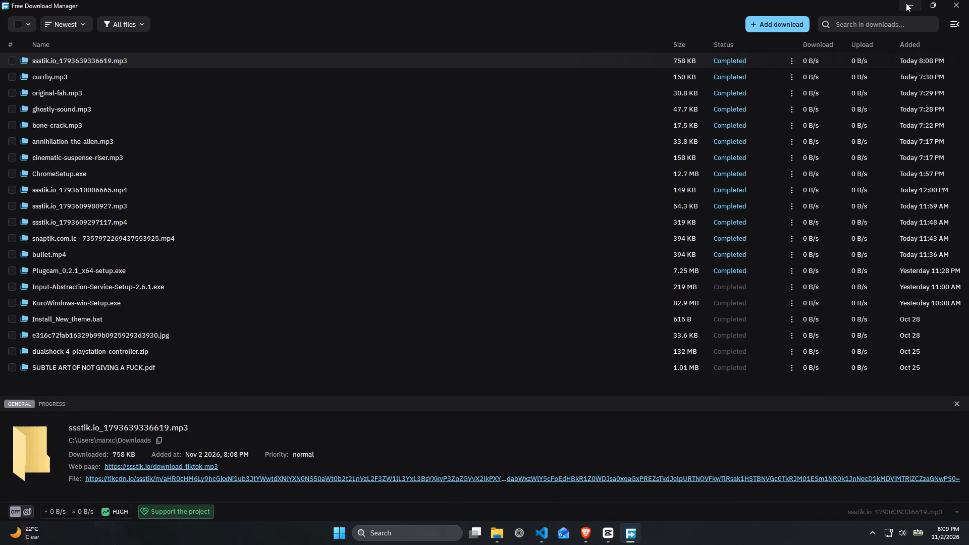
click(902, 4)
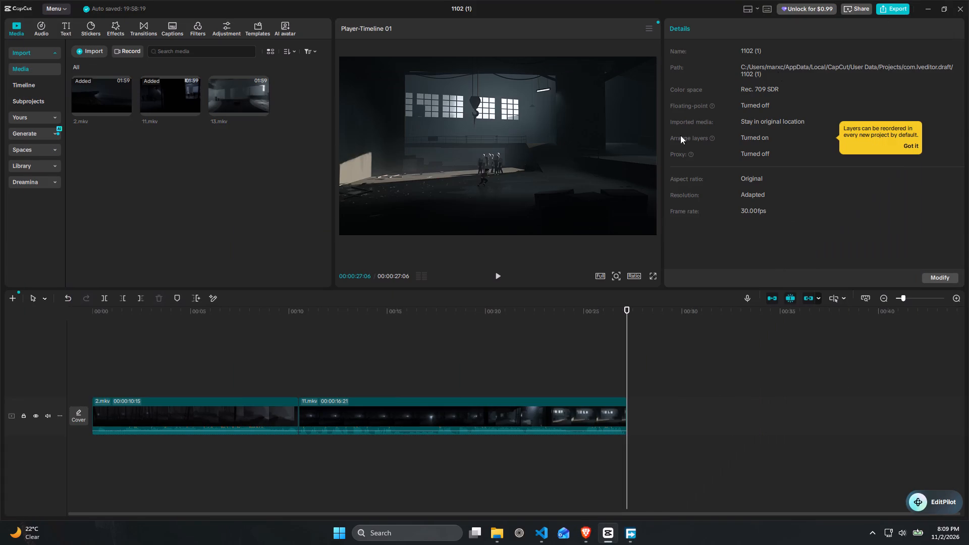
Import ssstik.io_1793639336619.mp3 from the Downloads folder into the CapCut project's media.
click(497, 532)
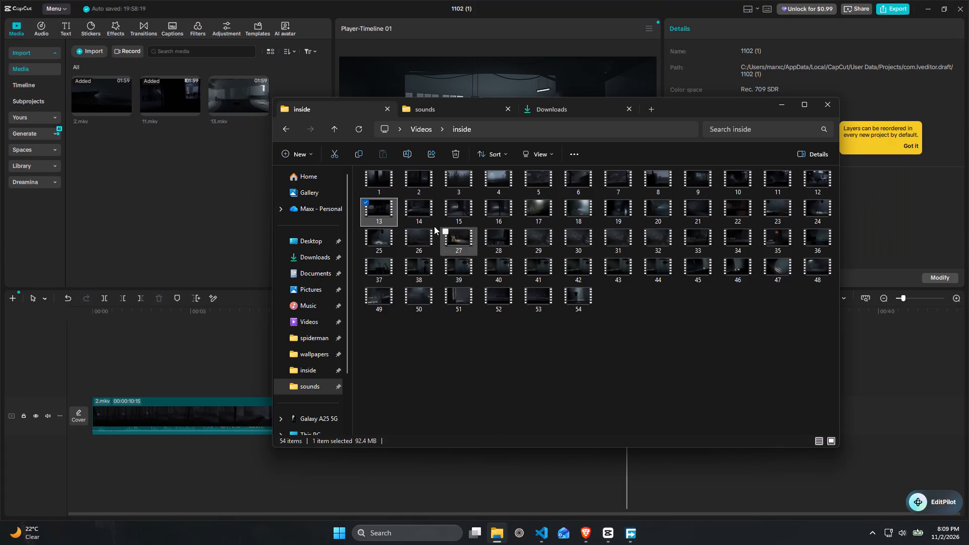
click(566, 111)
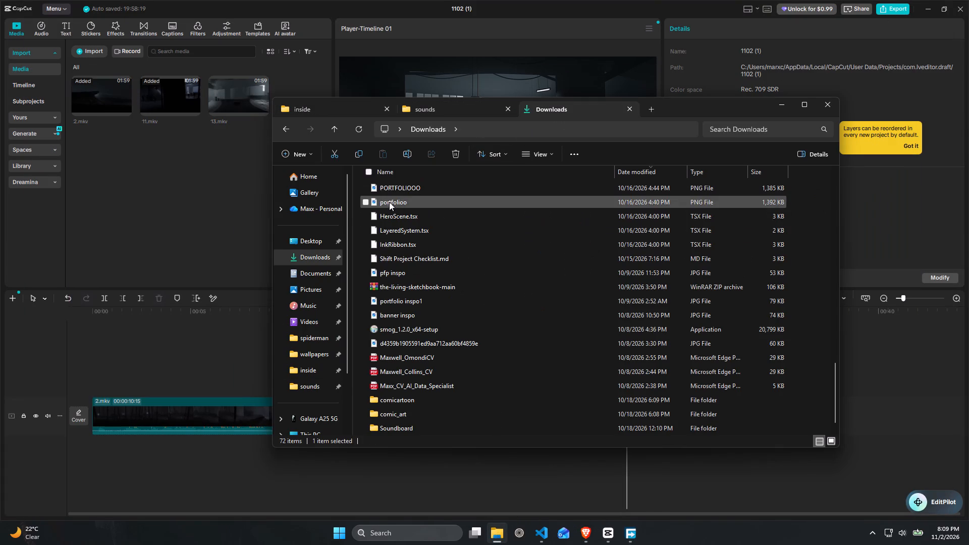
click(365, 124)
scroll(442, 277, up, 8)
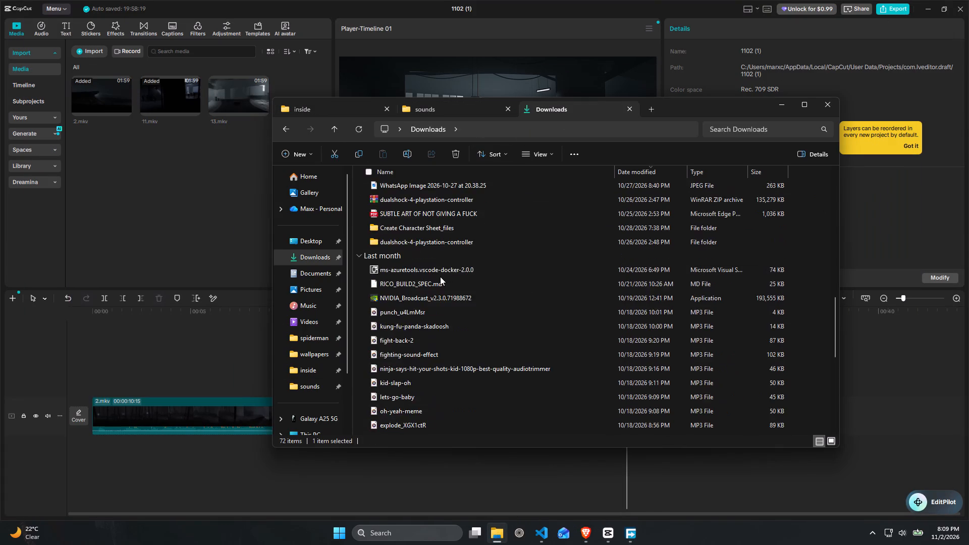
scroll(440, 277, up, 19)
drag(424, 199, 153, 226)
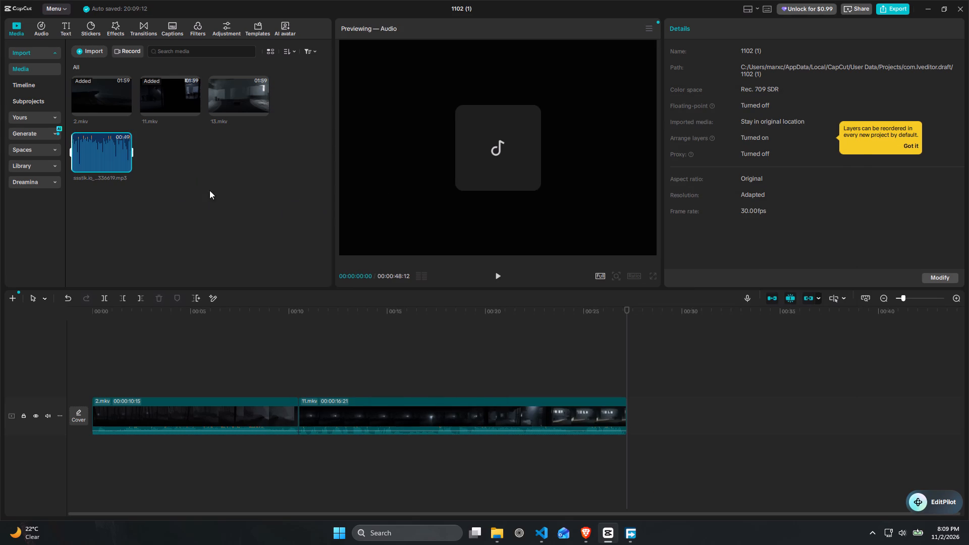
Place the imported MP3 on an audio track beneath the 11.mkv clip, starting about 12 seconds into the timeline.
drag(97, 155, 391, 481)
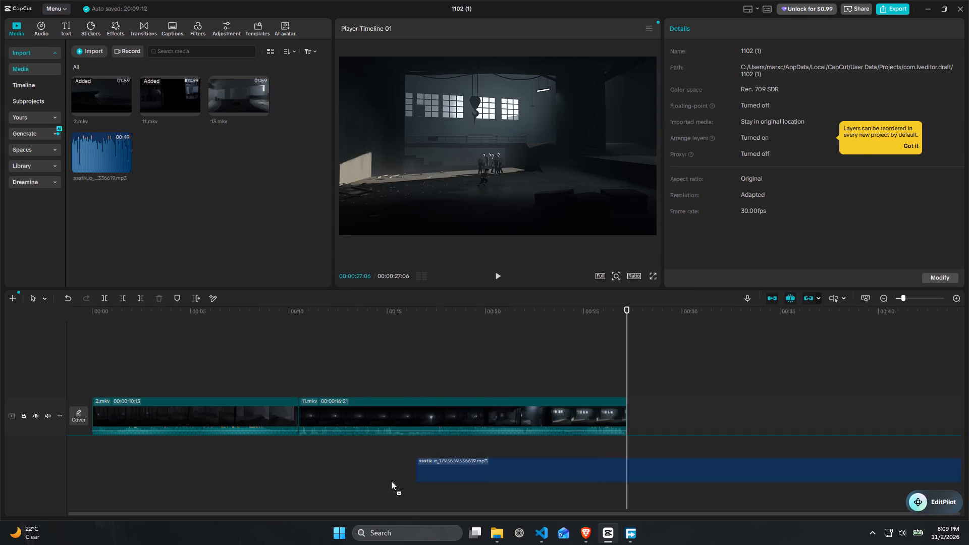
drag(391, 481, 322, 460)
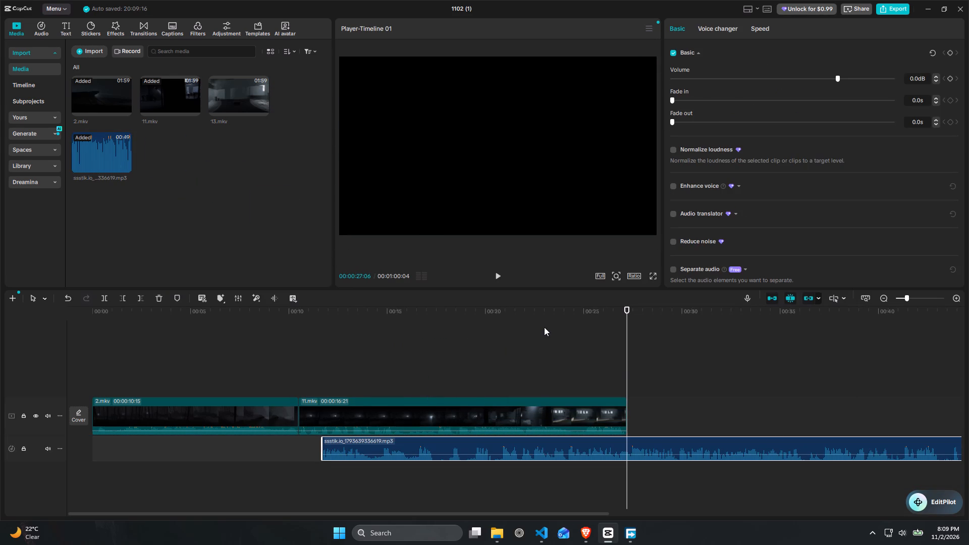
Play the timeline from about 00:00:19 to 00:00:21:09 to check the new audio against the 11.mkv clip.
click(478, 315)
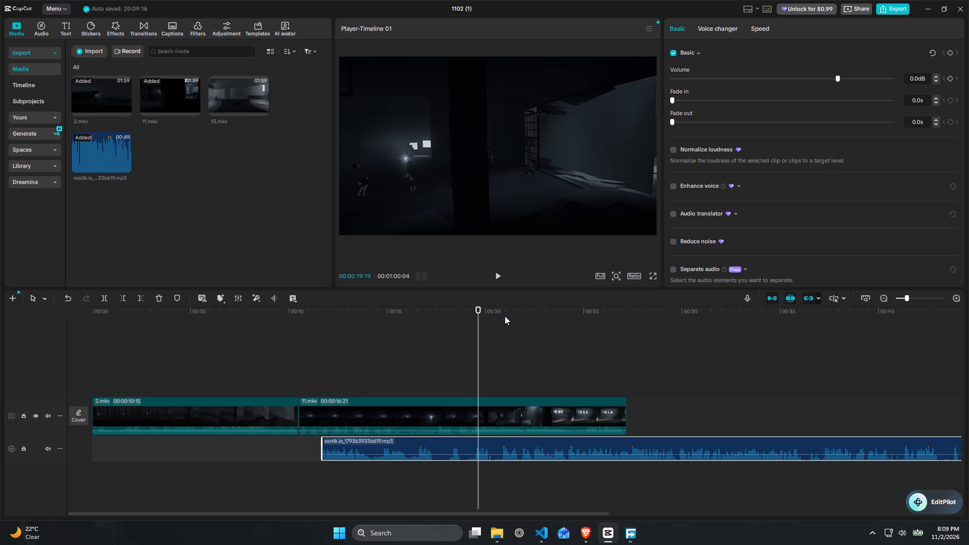
click(496, 314)
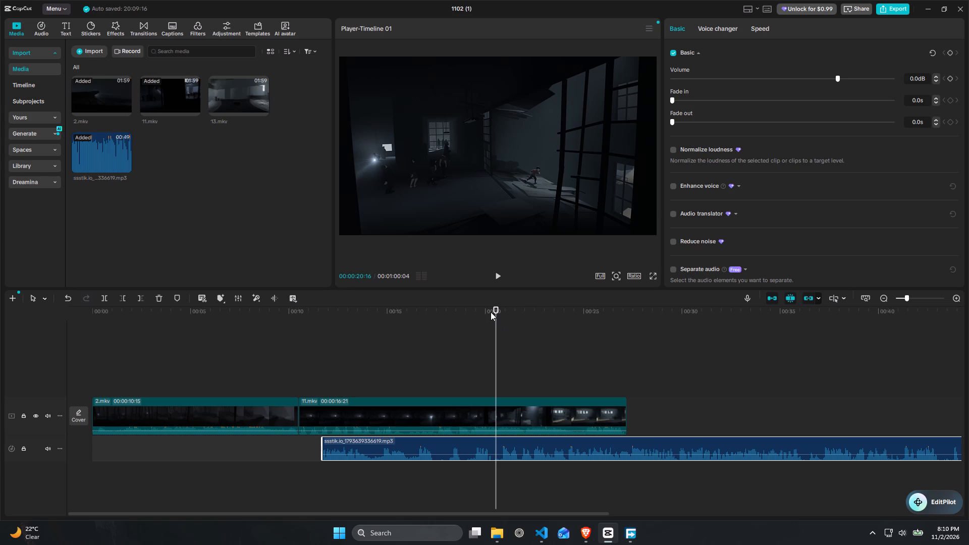
drag(476, 316, 470, 315)
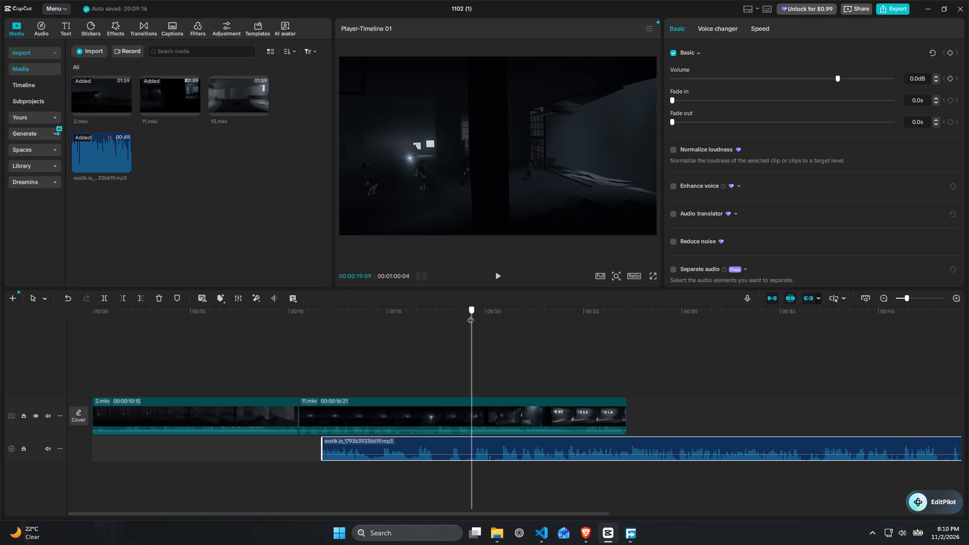
drag(470, 315, 470, 314)
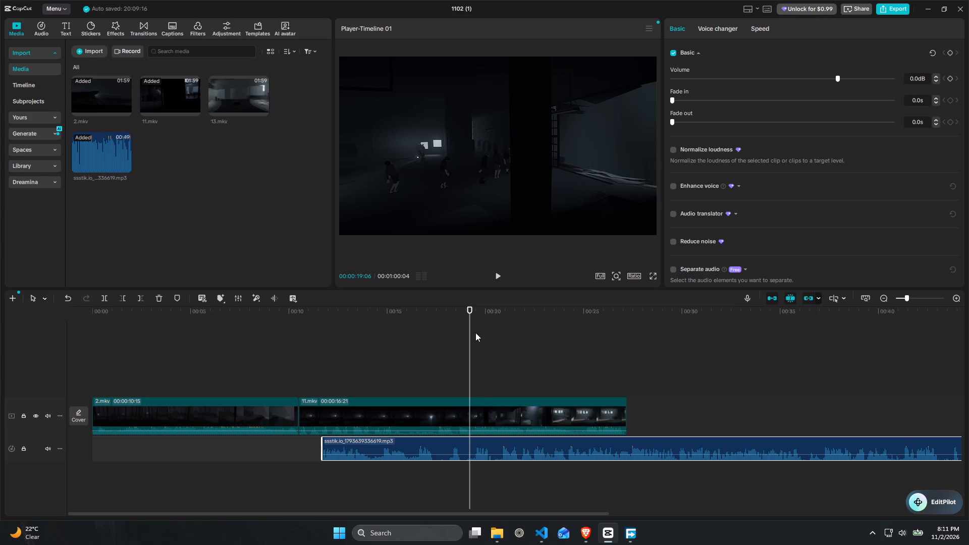
key(space)
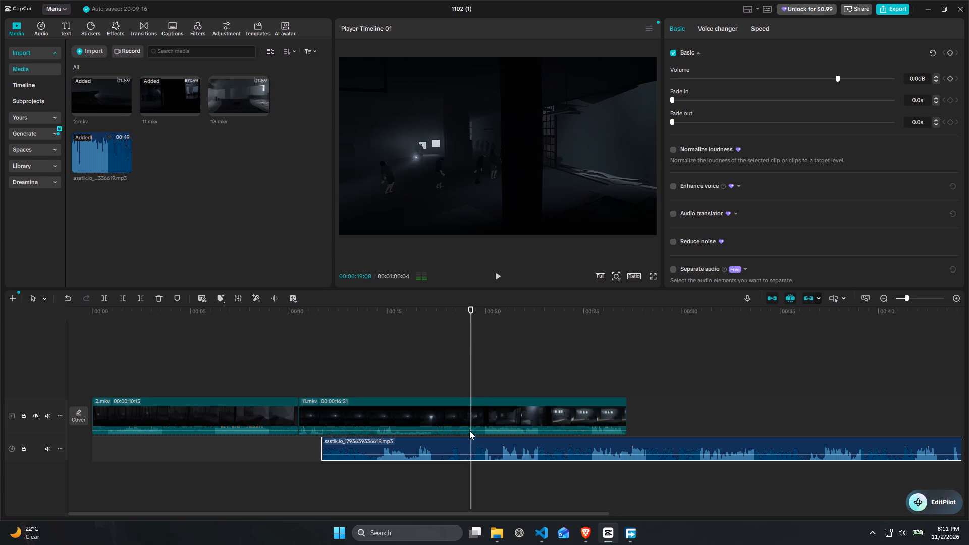
key(space)
key(space)
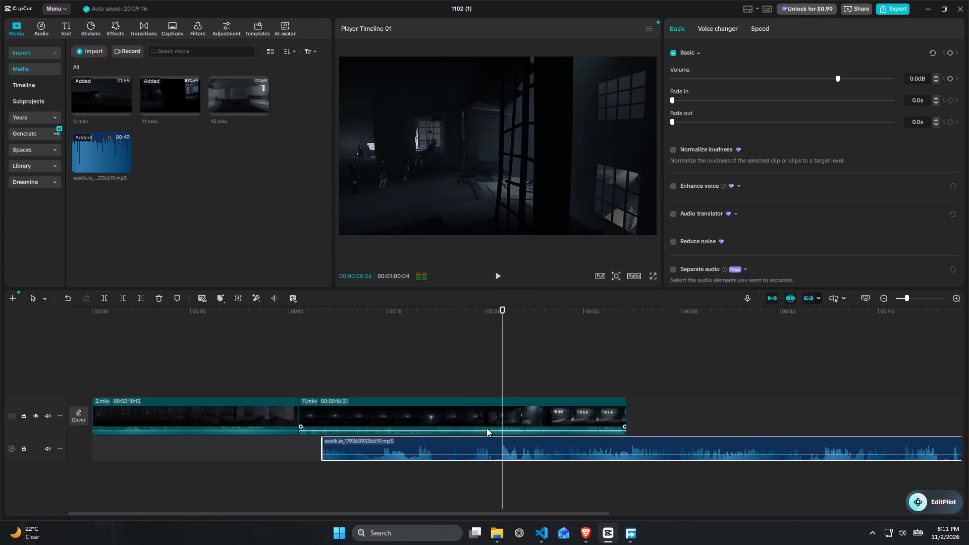
key(space)
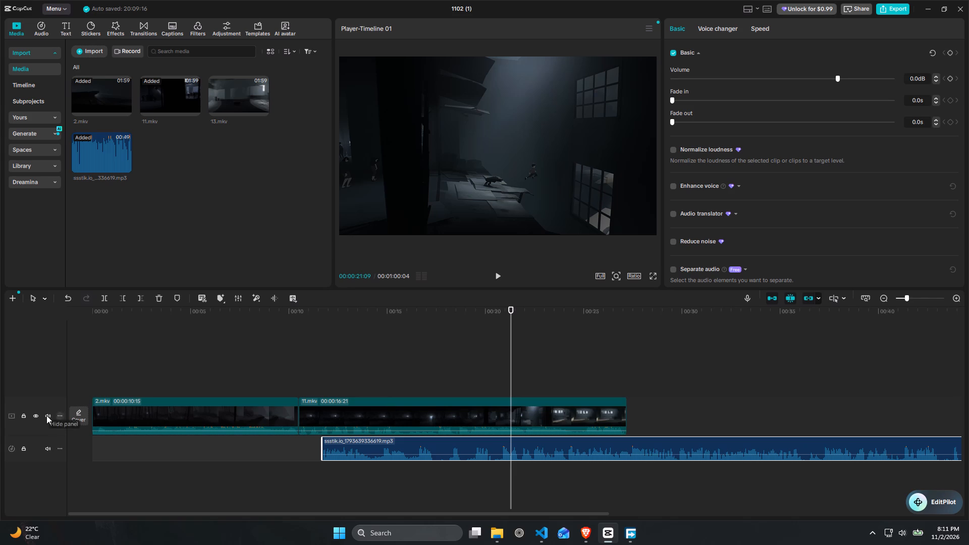
Mute the main video track holding the 2.mkv and 11.mkv clips.
click(45, 416)
Play the timeline from about 00:00:17 to 00:00:19:11 to listen to the MP3 with the video track muted.
scroll(437, 440, left, 1)
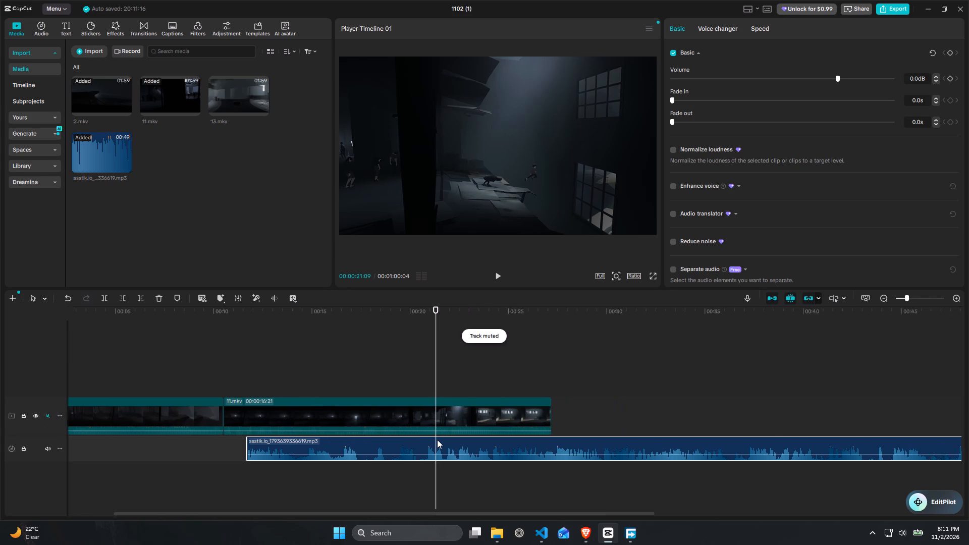
scroll(437, 440, left, 1)
click(234, 318)
key(space)
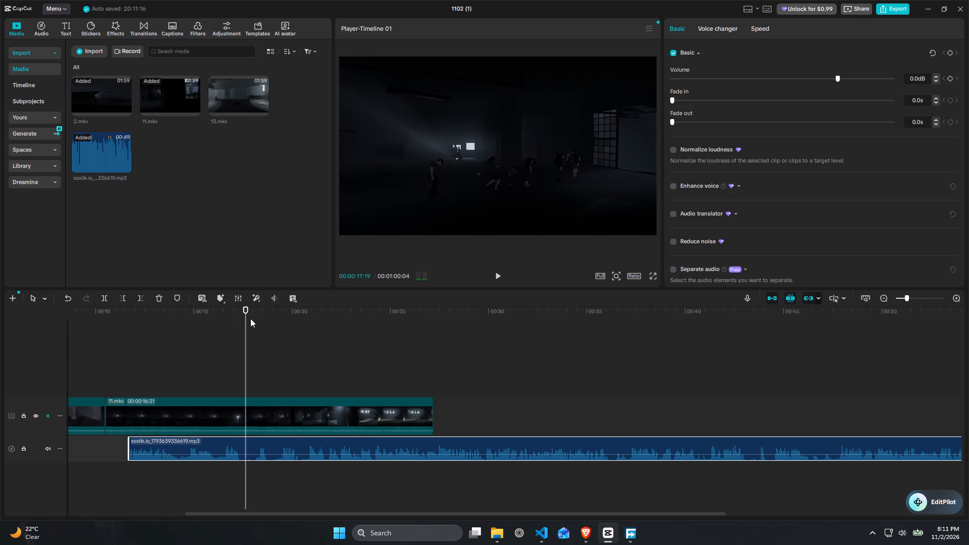
key(space)
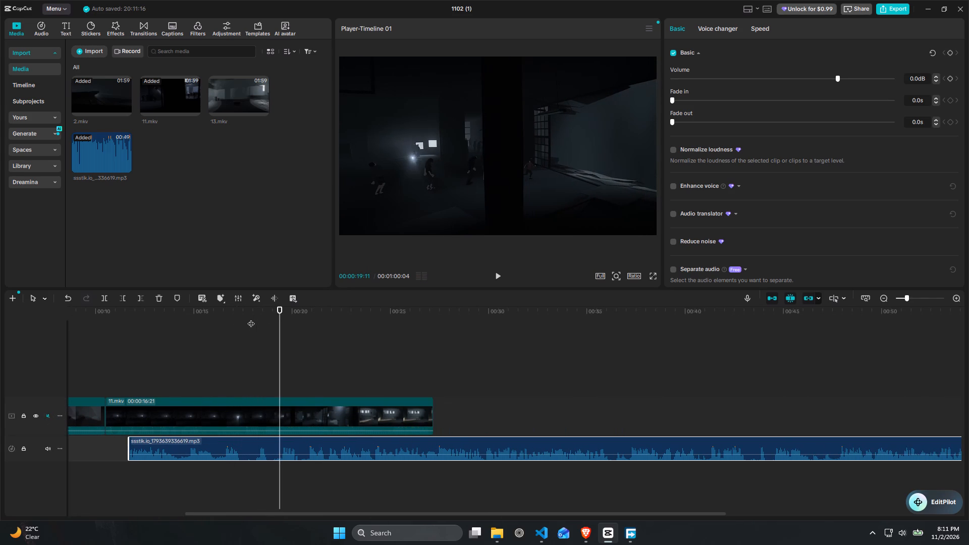
Play the timeline in short stretches from about 00:00:17 to 00:00:19:04 to listen to the MP3 against the 11.mkv clip.
click(240, 313)
key(space)
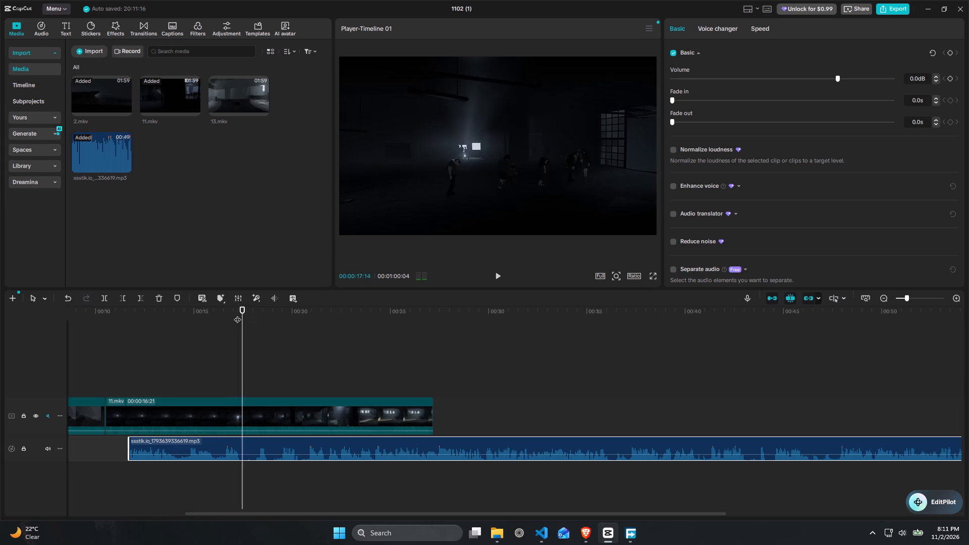
key(space)
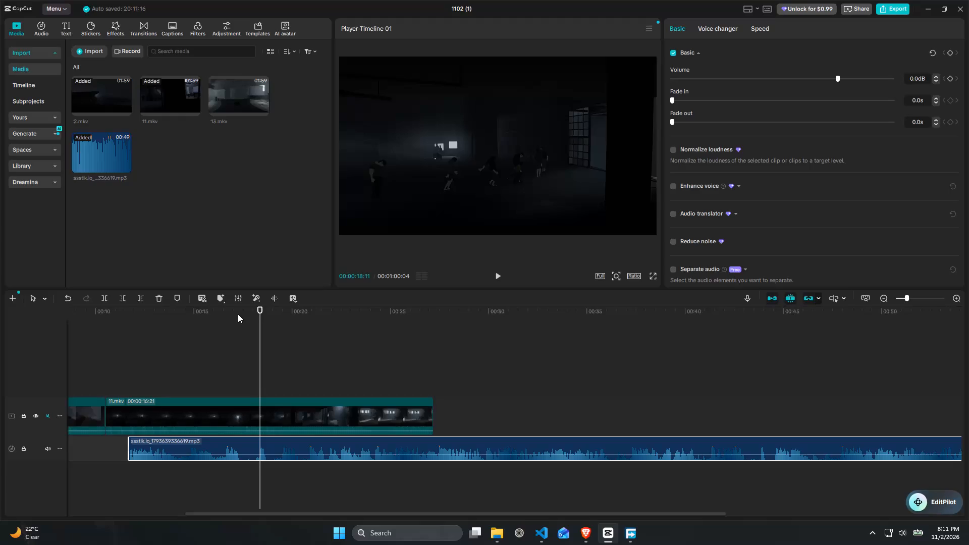
key(space)
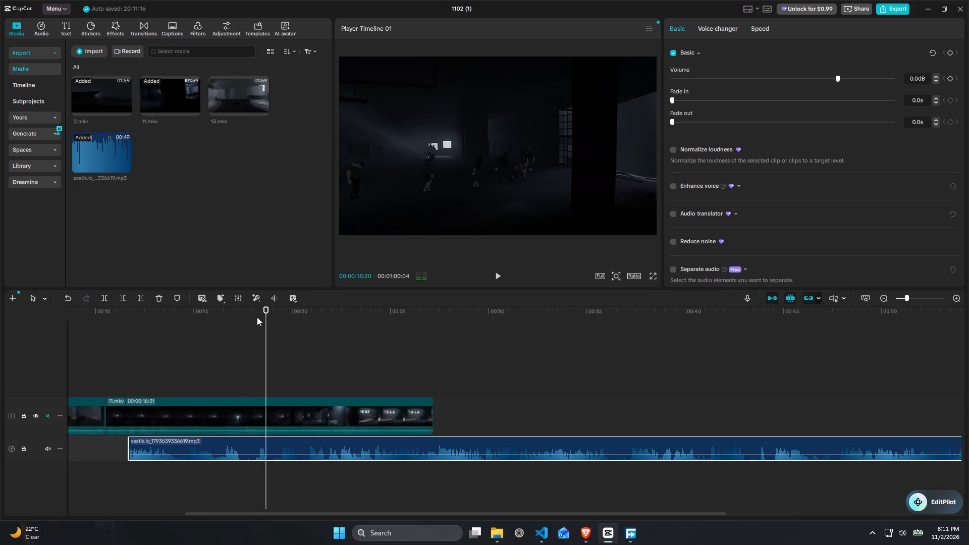
key(space)
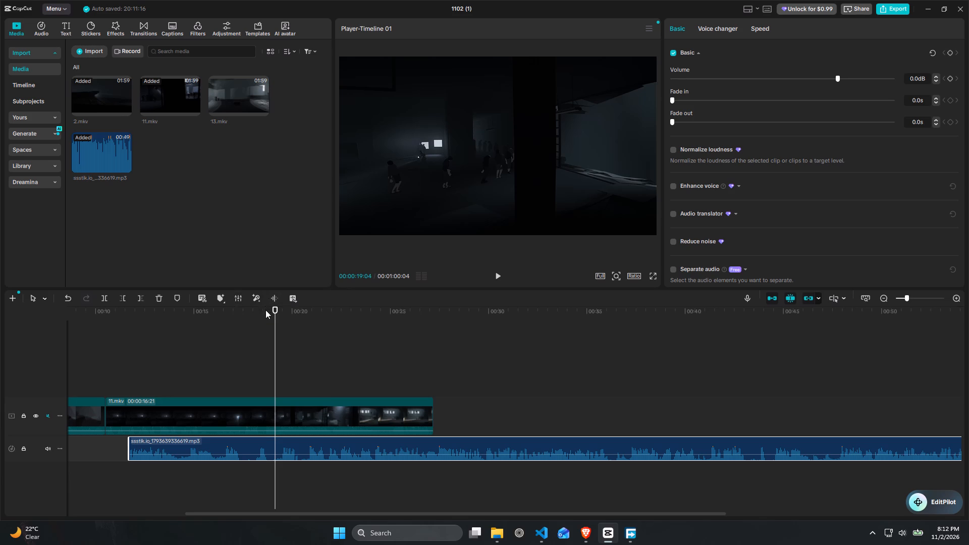
click(266, 311)
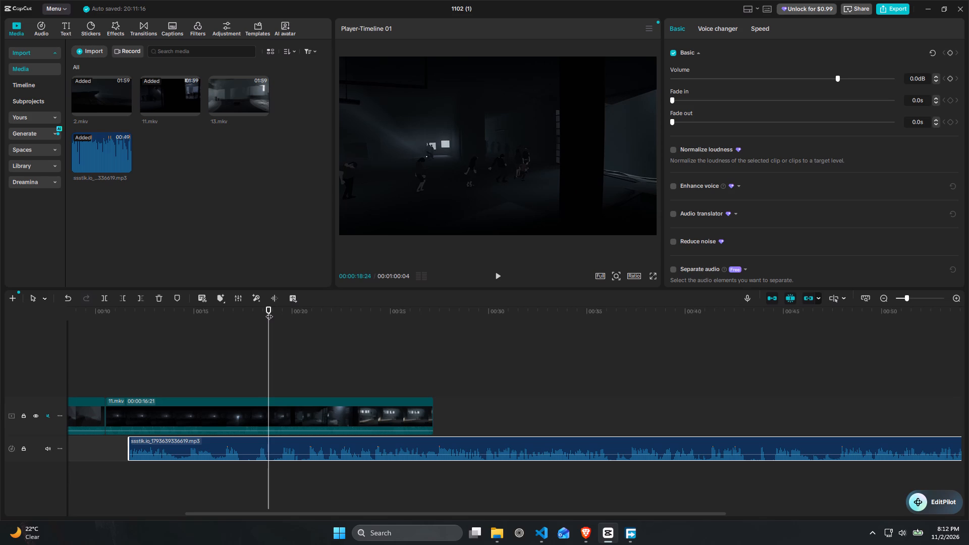
drag(252, 314, 245, 313)
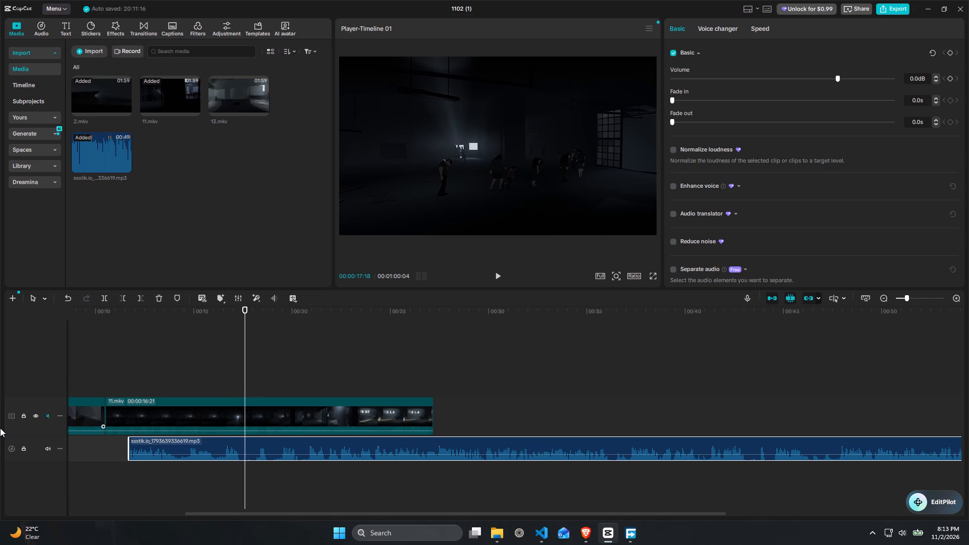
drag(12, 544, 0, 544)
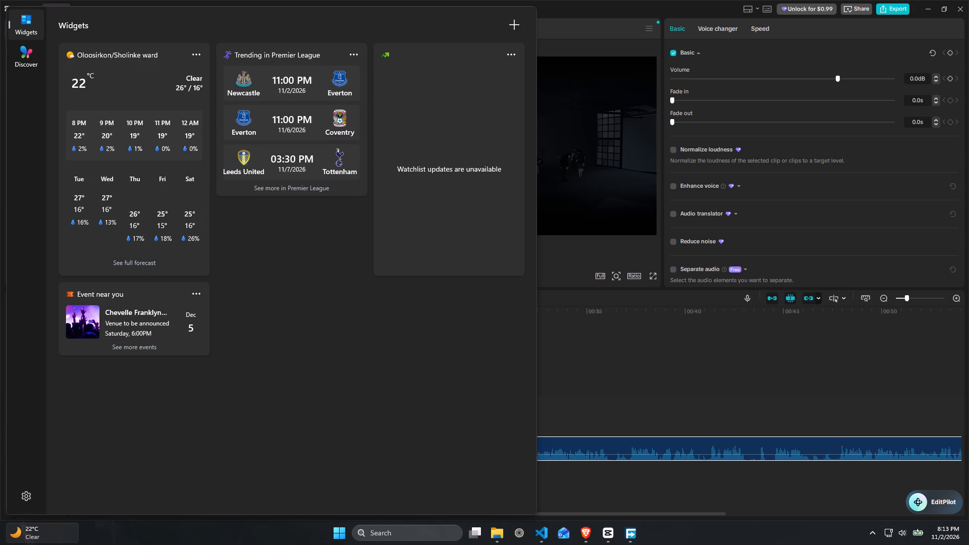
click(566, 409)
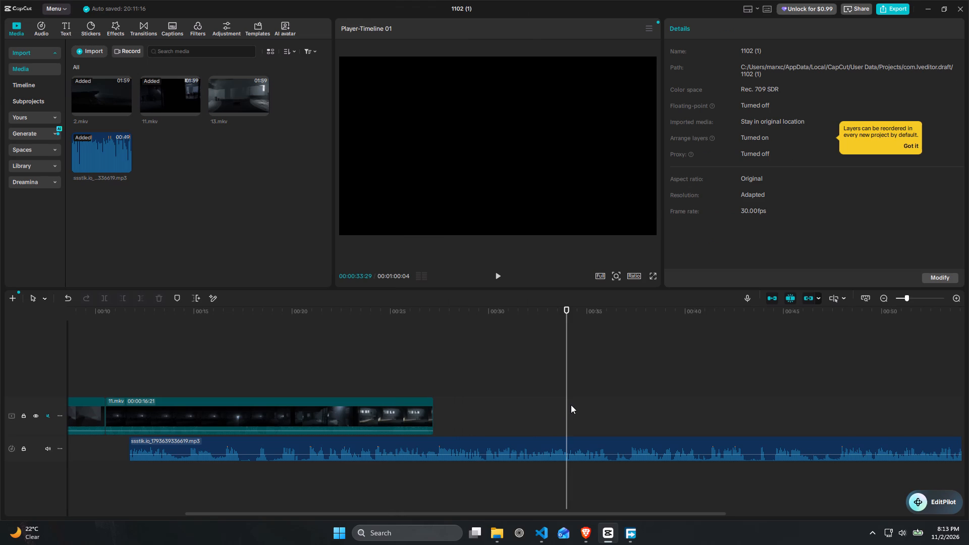
Play the timeline between about 00:00:18 and 00:00:21:18 to find where the 11.mkv clip should end.
click(279, 317)
key(space)
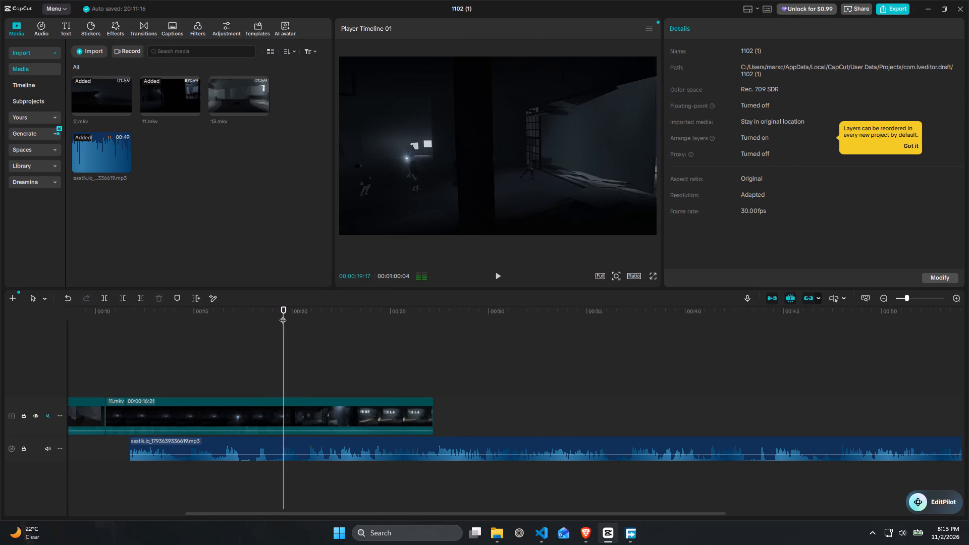
key(space)
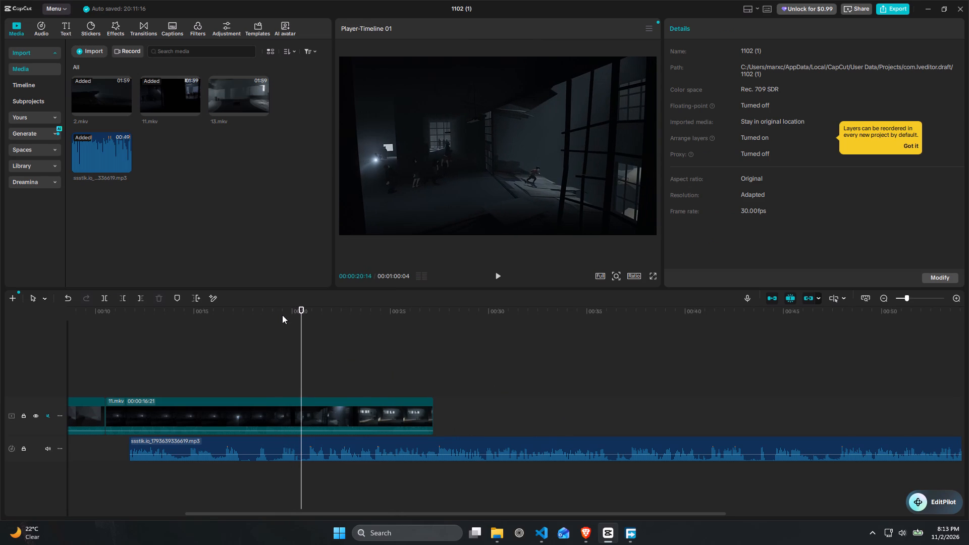
click(259, 309)
key(space)
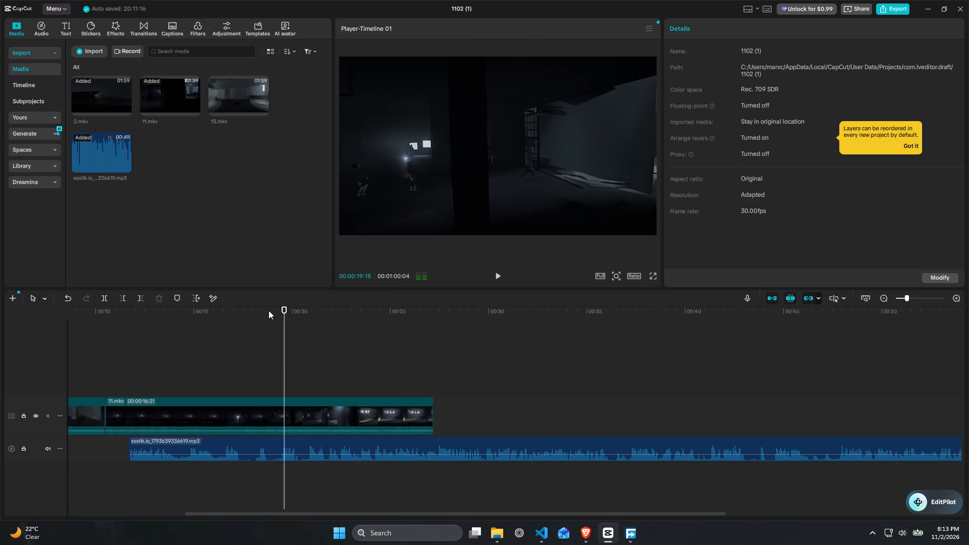
key(space)
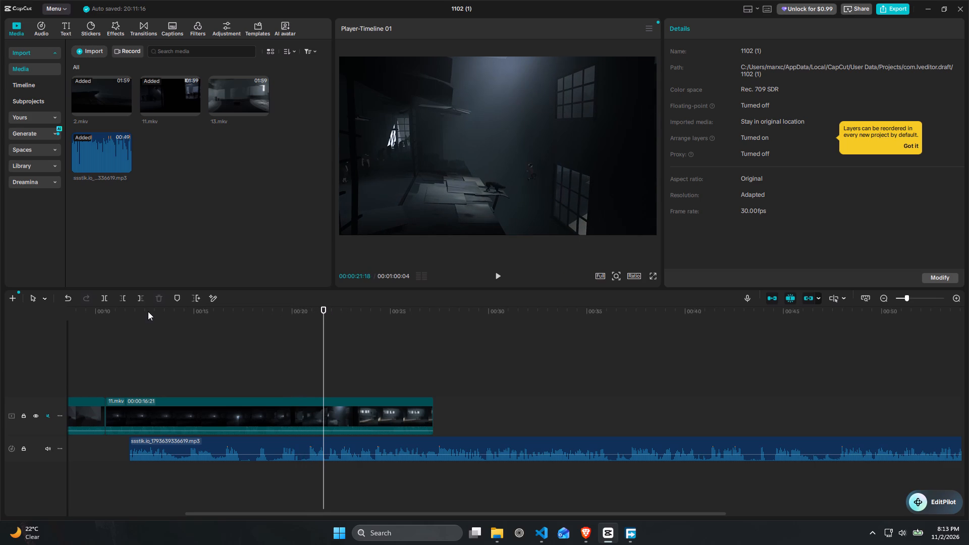
Trim off the end of the 11.mkv clip after 00:00:22:02.
key(space)
key(space)
click(138, 298)
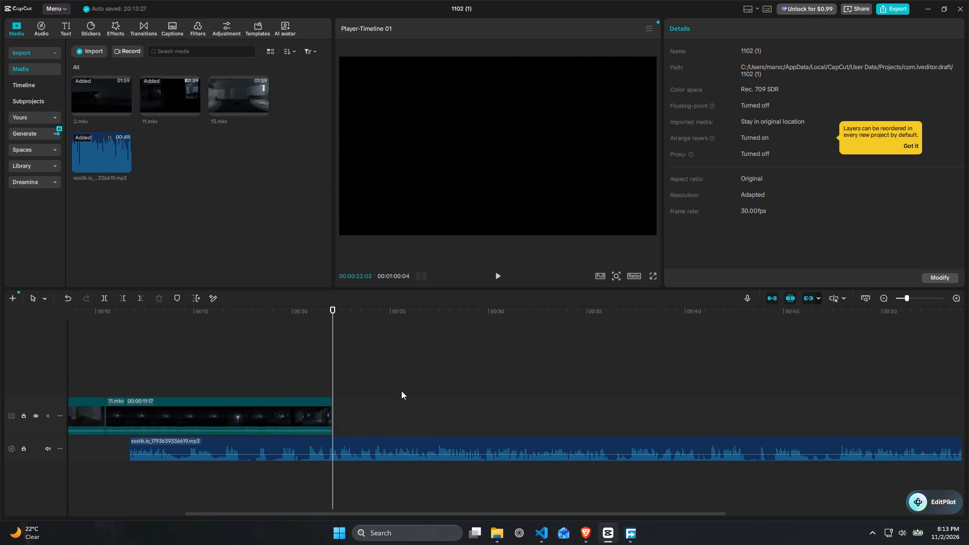
Trim off the end of the MP3 on the audio track after 00:00:22:02.
click(354, 446)
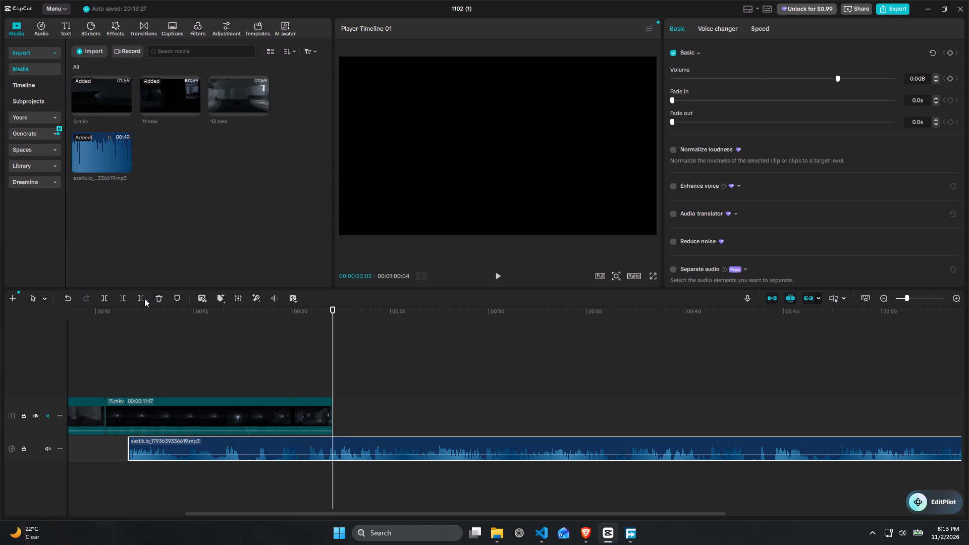
click(140, 298)
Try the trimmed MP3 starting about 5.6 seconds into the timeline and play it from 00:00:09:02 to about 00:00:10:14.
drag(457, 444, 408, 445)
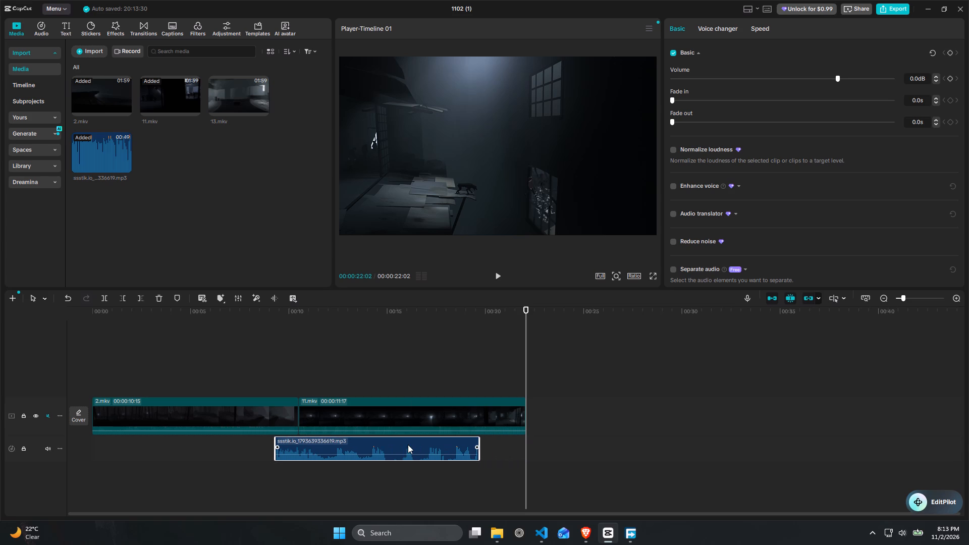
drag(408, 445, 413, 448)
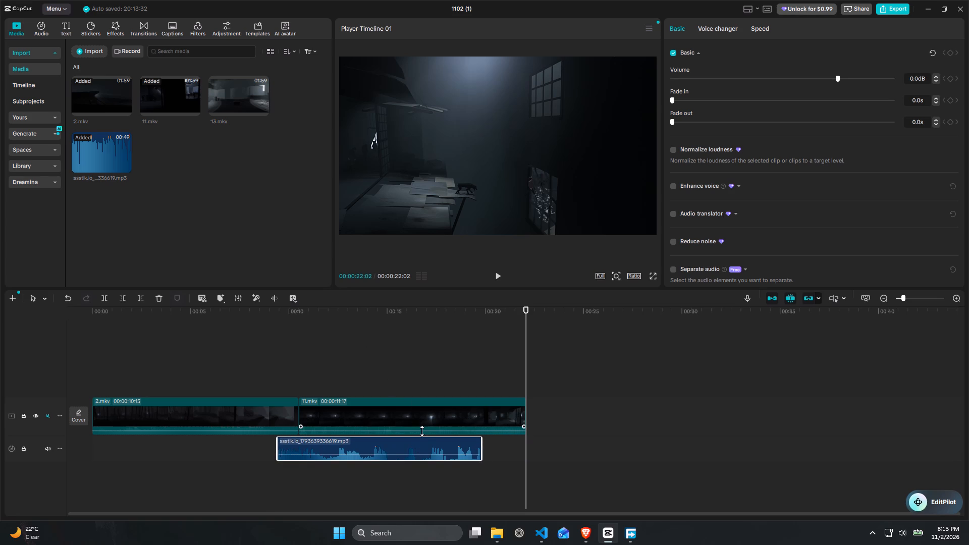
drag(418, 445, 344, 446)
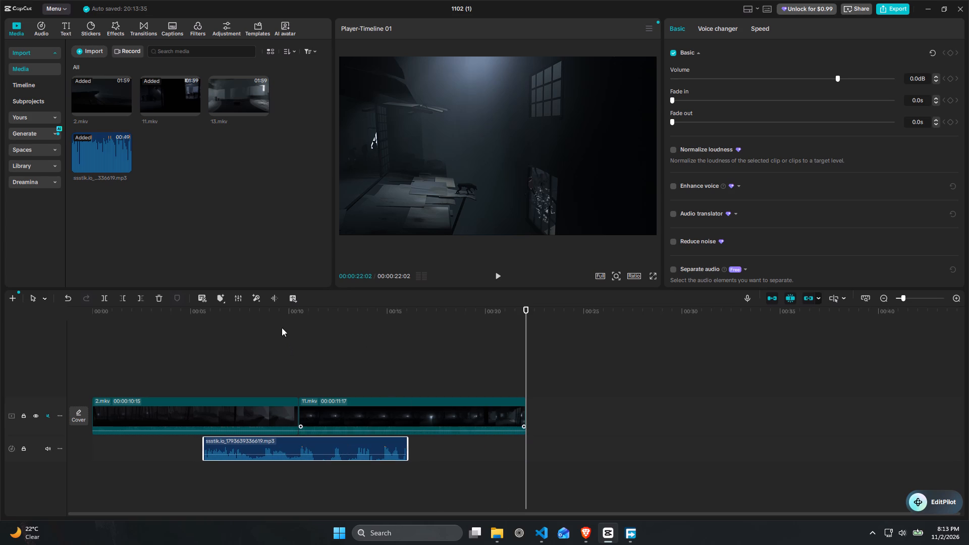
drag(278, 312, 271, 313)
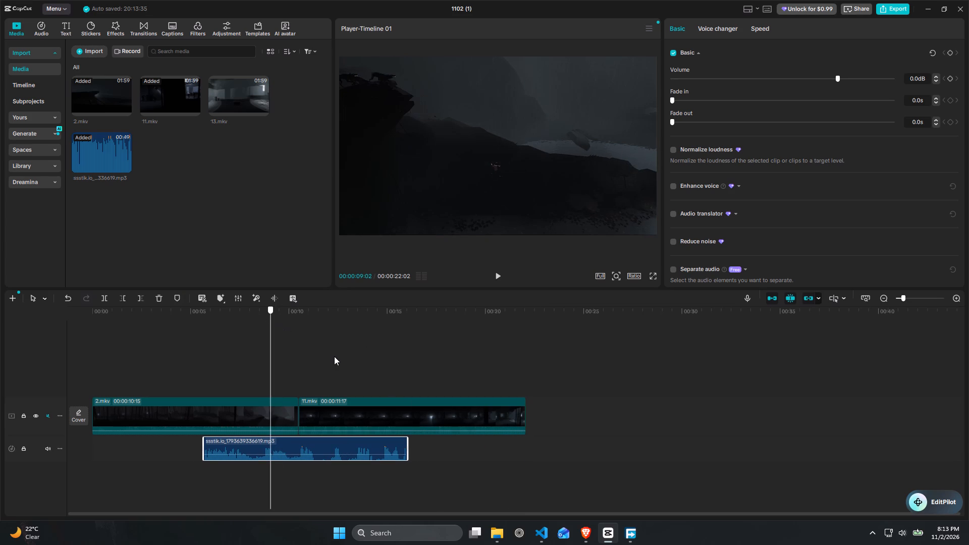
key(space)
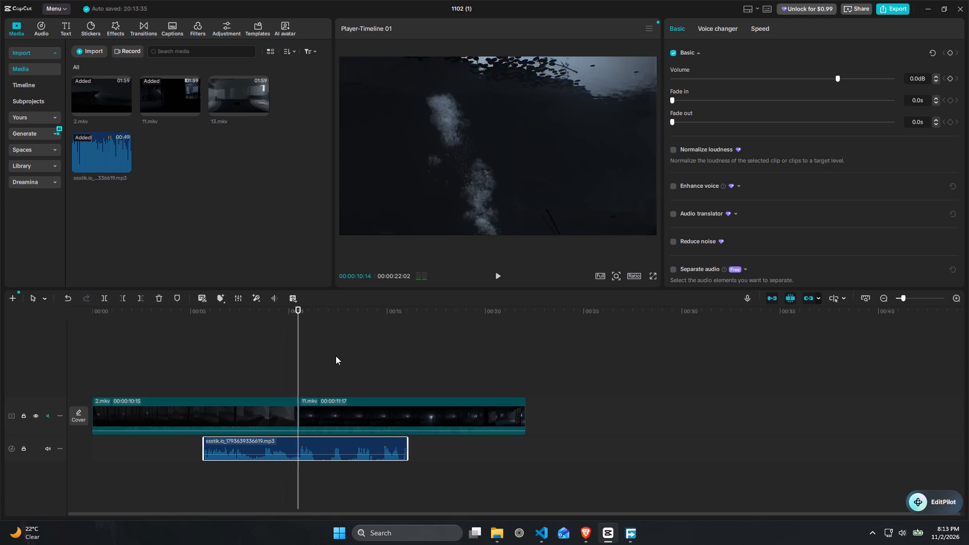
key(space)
Move the MP3 beneath the 11.mkv clip so it starts about 11.3 seconds into the timeline.
drag(339, 440, 448, 440)
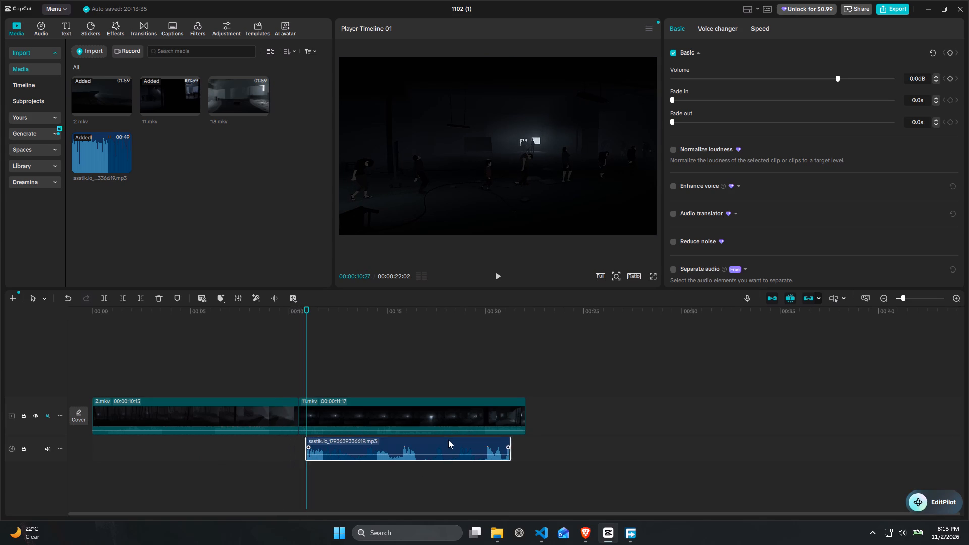
drag(448, 440, 452, 438)
Trim off the beginning of the MP3 up to 00:00:14:29.
drag(367, 318, 395, 316)
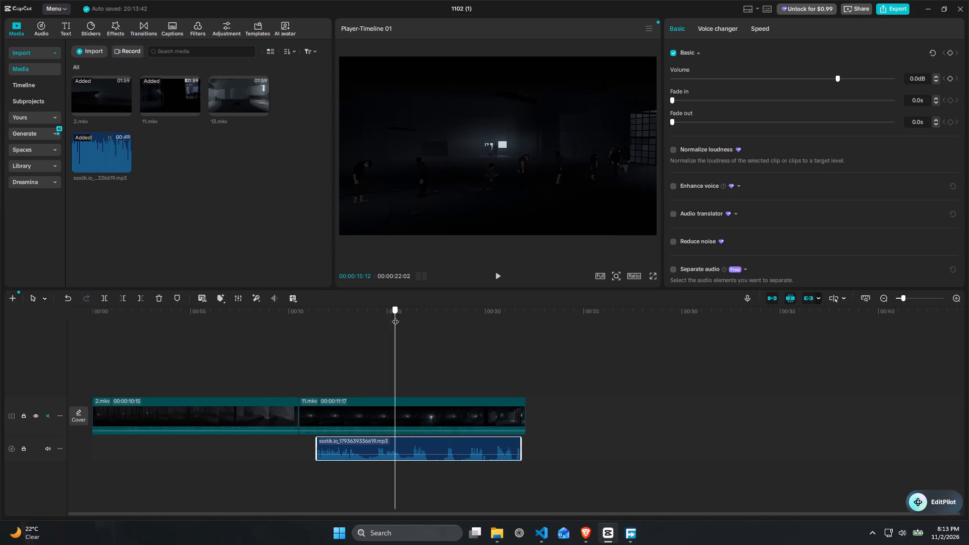
drag(395, 316, 404, 316)
click(430, 446)
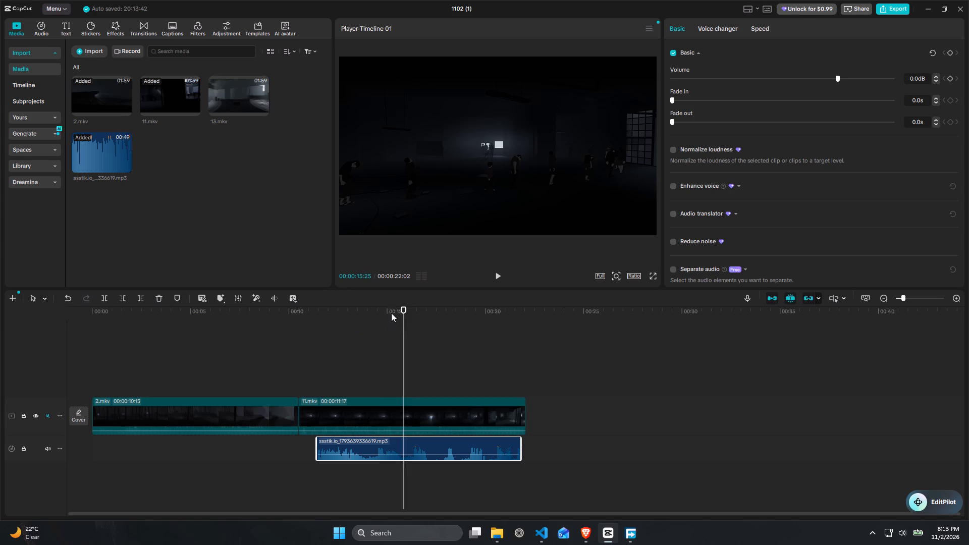
drag(391, 313, 387, 313)
click(124, 301)
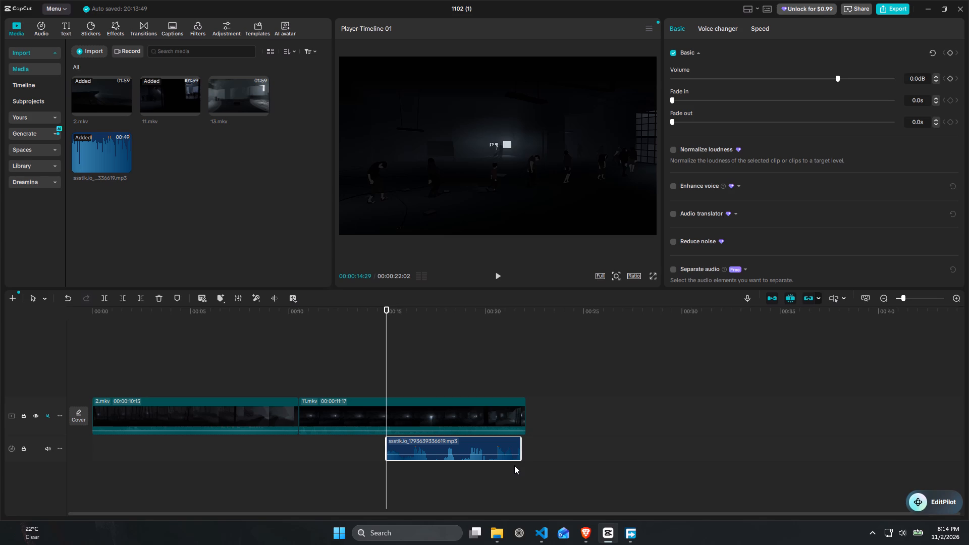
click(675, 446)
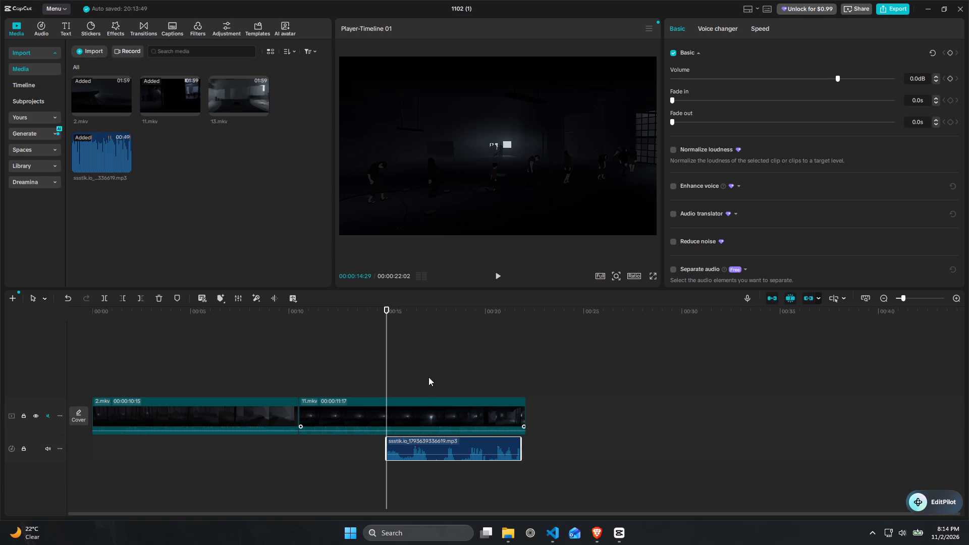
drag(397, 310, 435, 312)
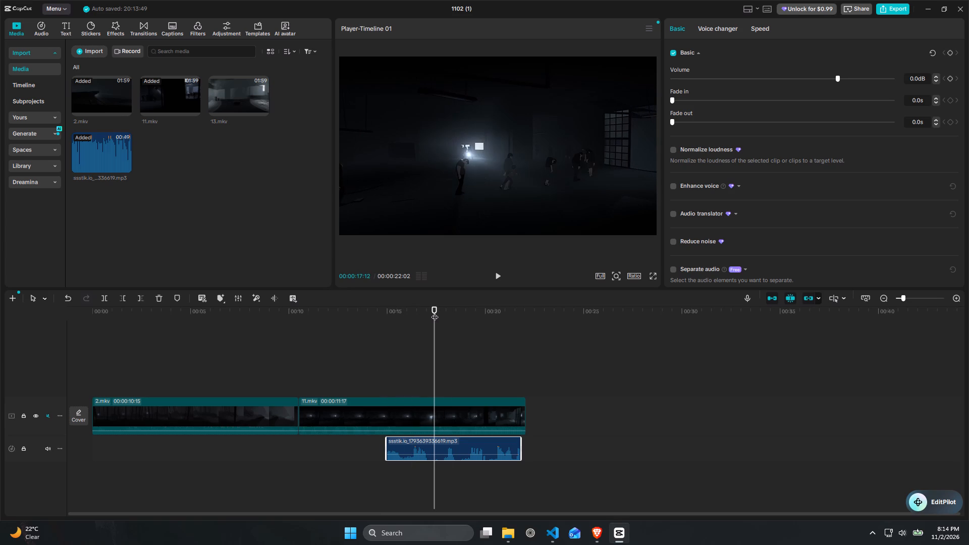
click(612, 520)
Play the timeline from 00:00:16:04 to 00:00:20:15 to check the trimmed MP3 against the 11.mkv clip.
drag(405, 312, 409, 312)
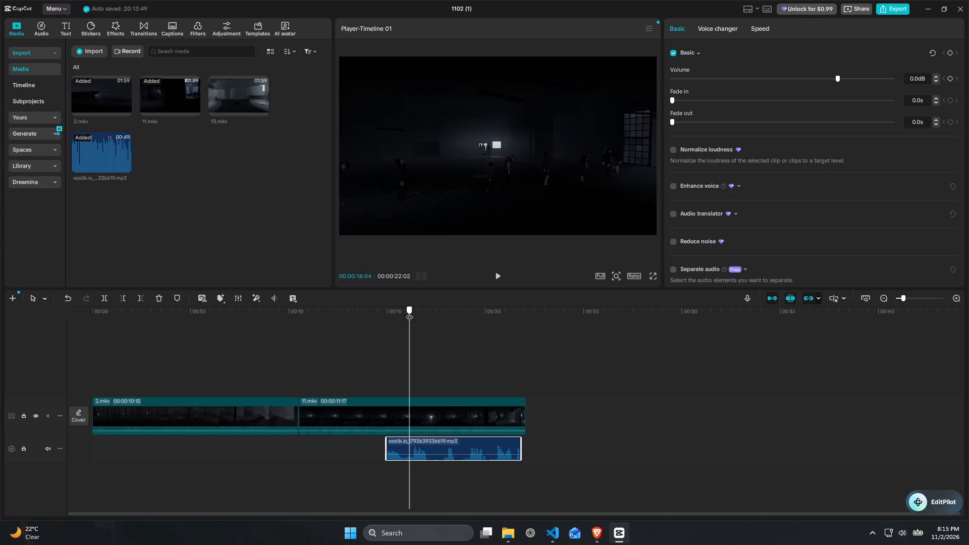
key(space)
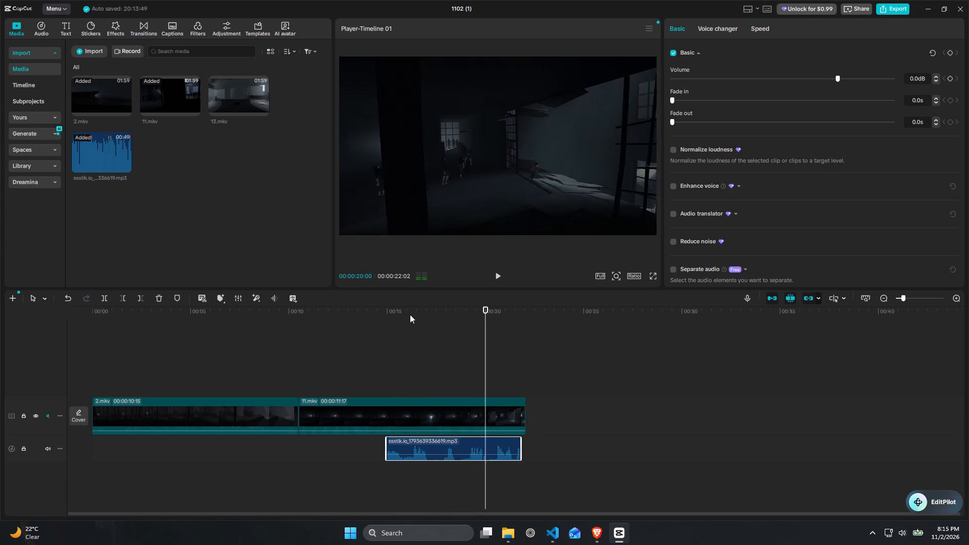
key(space)
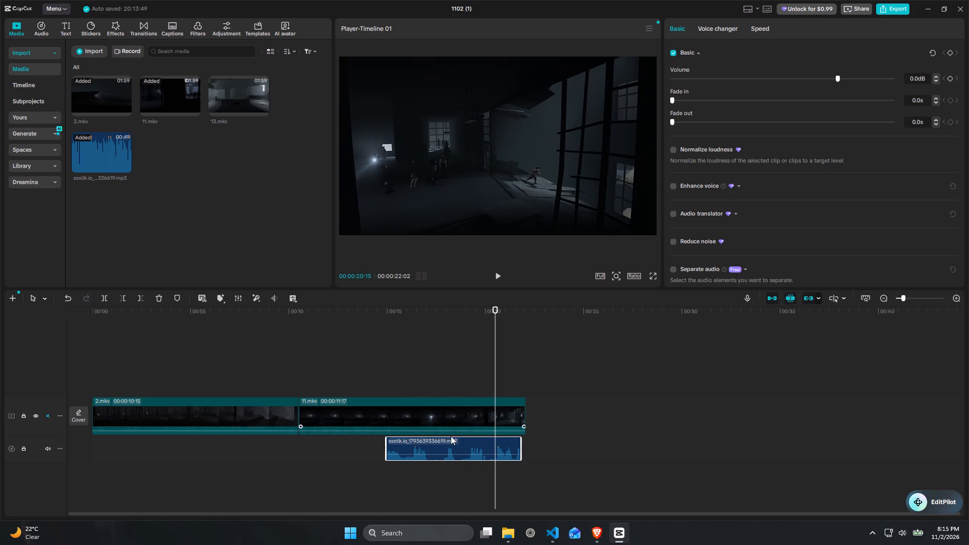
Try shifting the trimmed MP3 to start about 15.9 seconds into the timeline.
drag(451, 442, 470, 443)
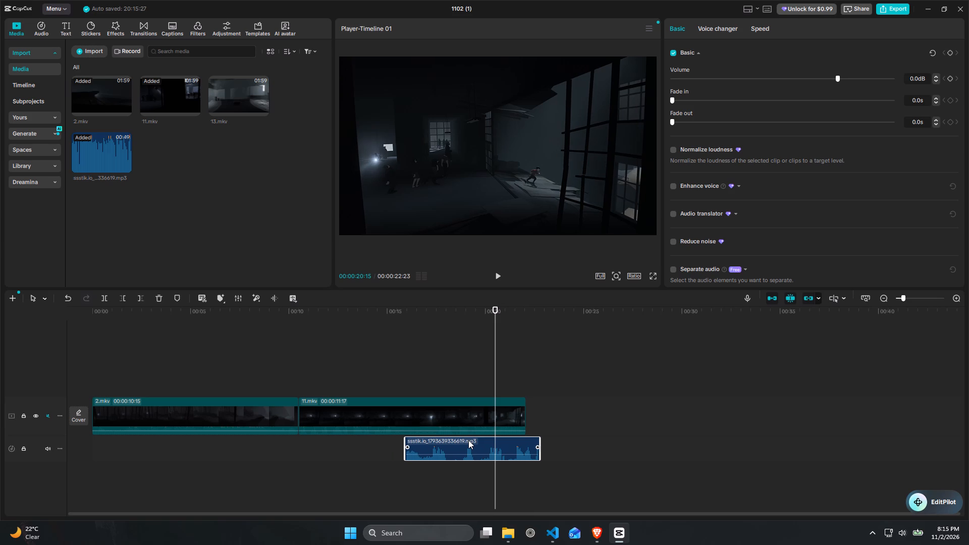
Move the trimmed MP3 earlier beneath the 11.mkv clip so it starts at 00:00:14:05.
click(369, 315)
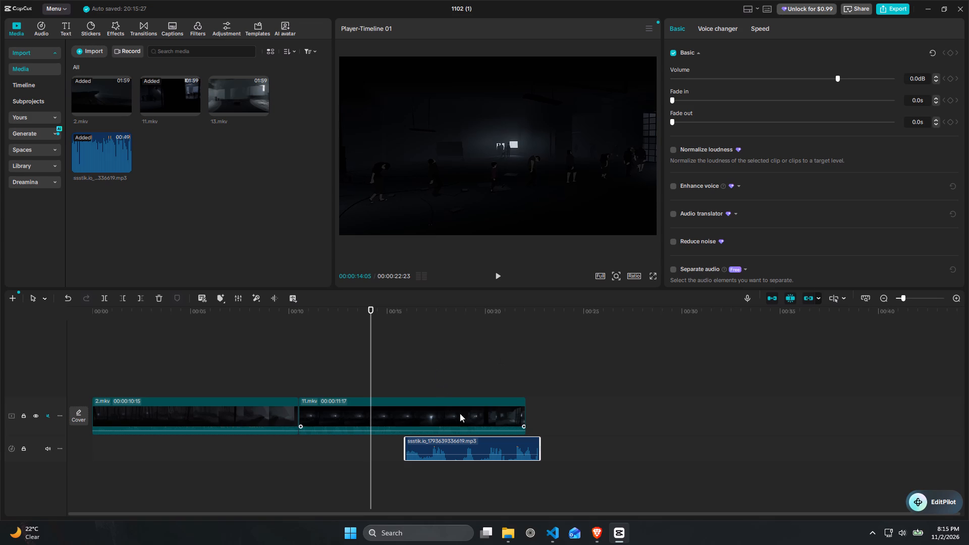
drag(490, 444, 456, 444)
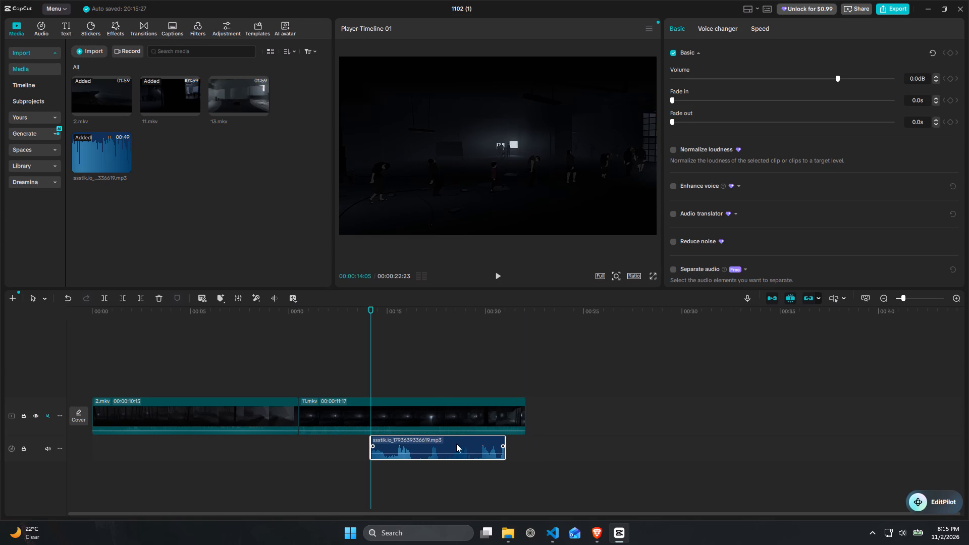
drag(456, 444, 455, 444)
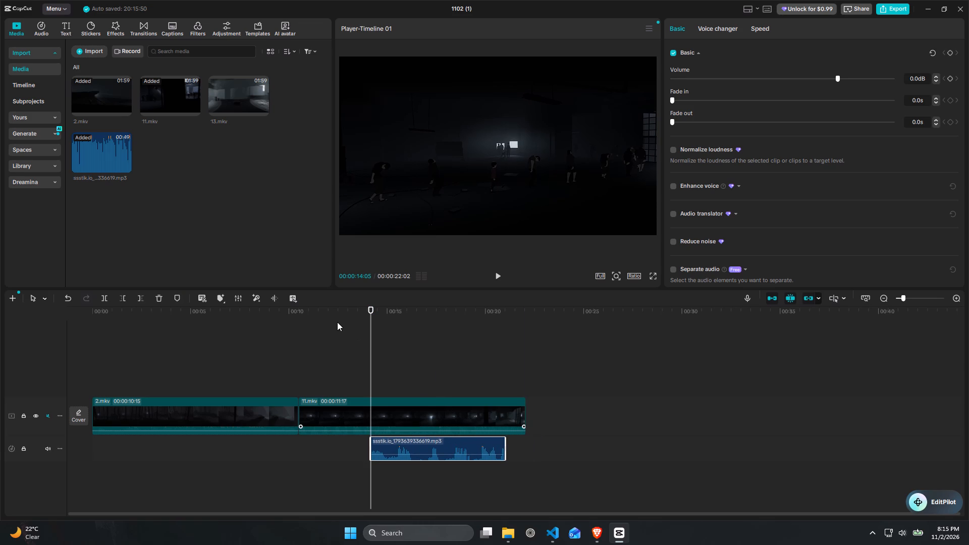
Move the trimmed MP3 slightly later beneath the 11.mkv clip so it starts about 14.8 seconds into the timeline.
click(343, 315)
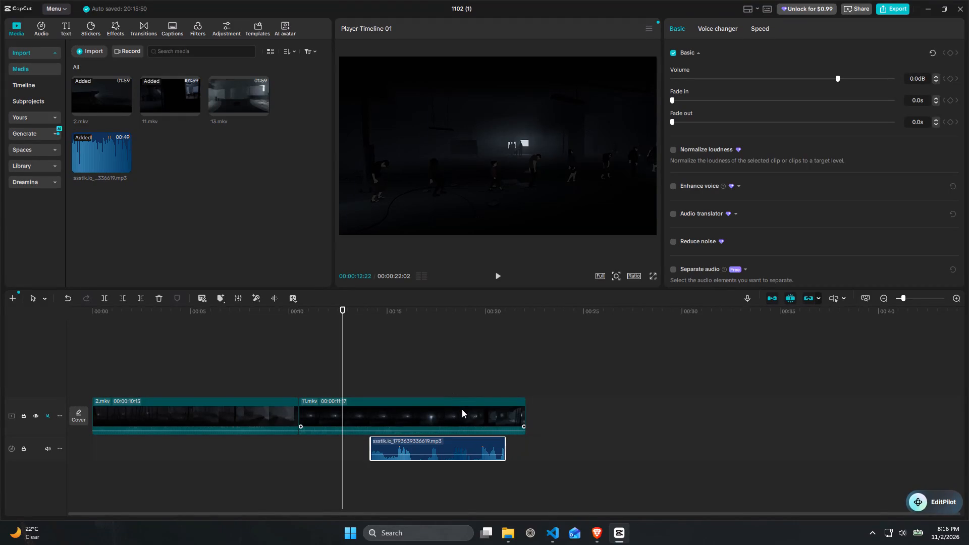
click(462, 409)
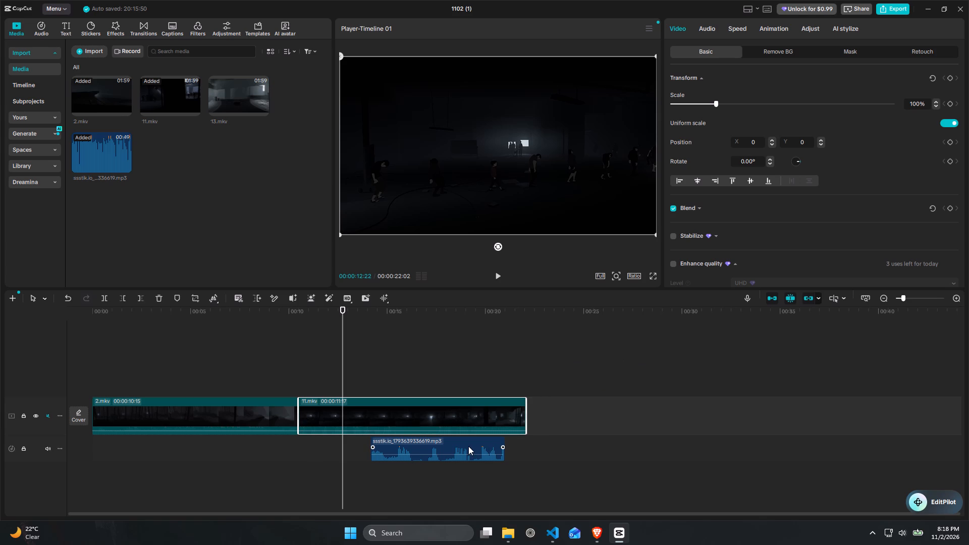
drag(474, 446, 487, 447)
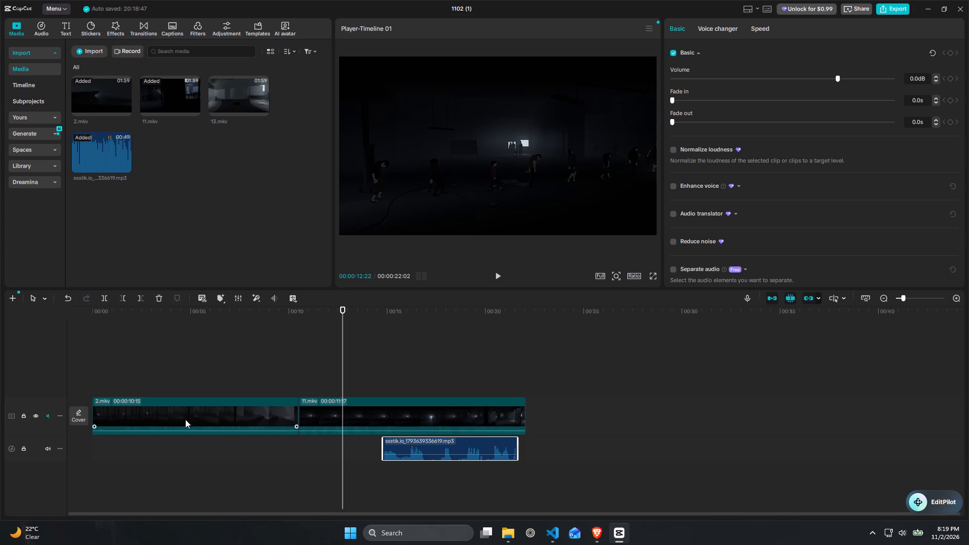
Unmute the main video track holding the 2.mkv and 11.mkv clips.
click(49, 415)
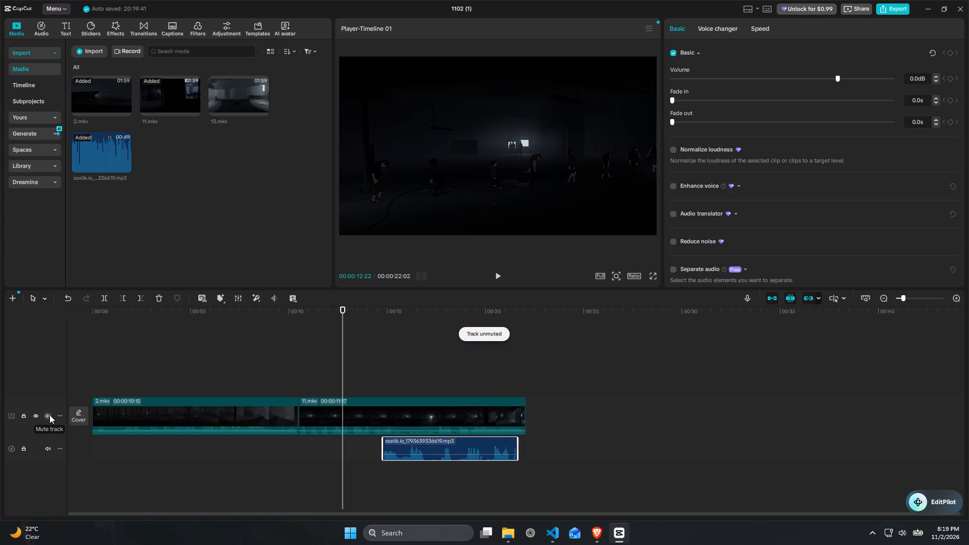
click(49, 415)
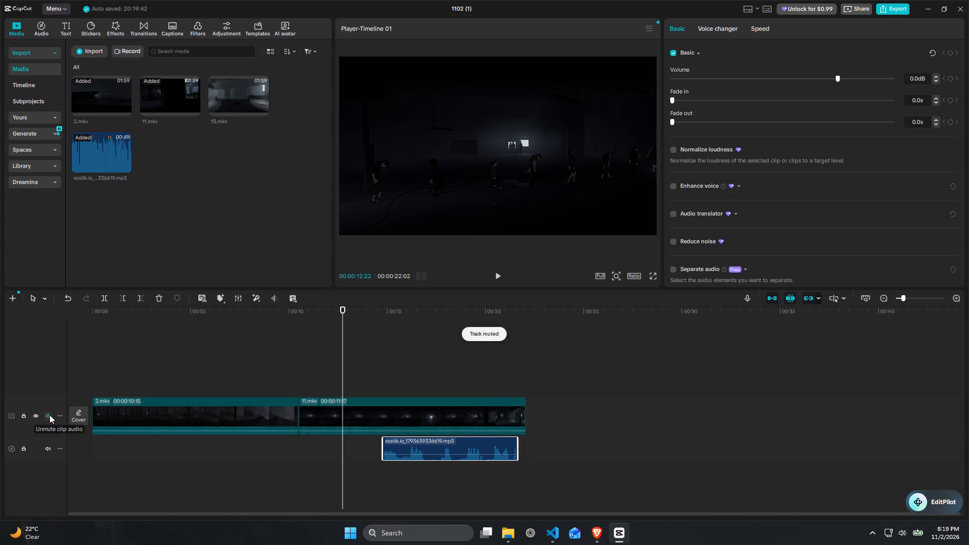
click(49, 415)
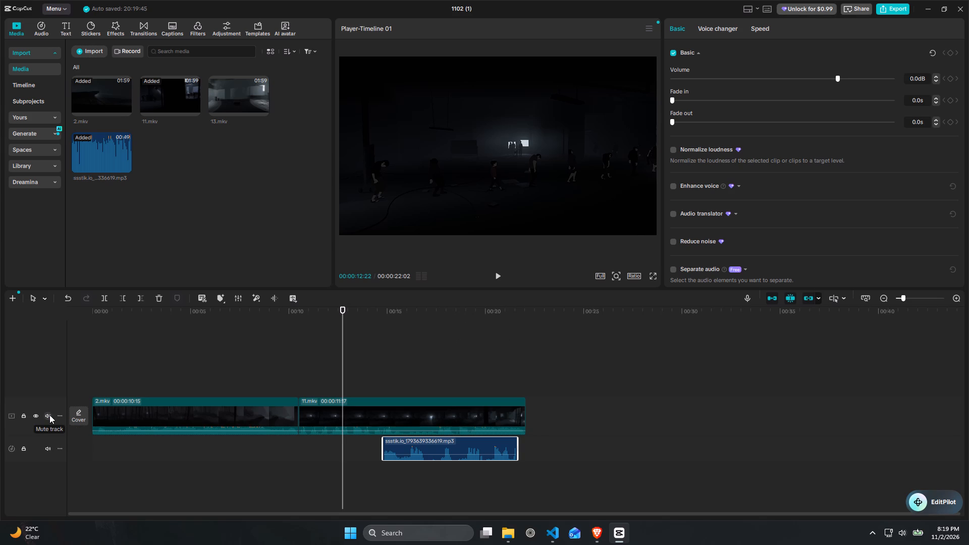
Position the playhead at 00:00:09:24, near the end of the 2.mkv clip.
click(247, 460)
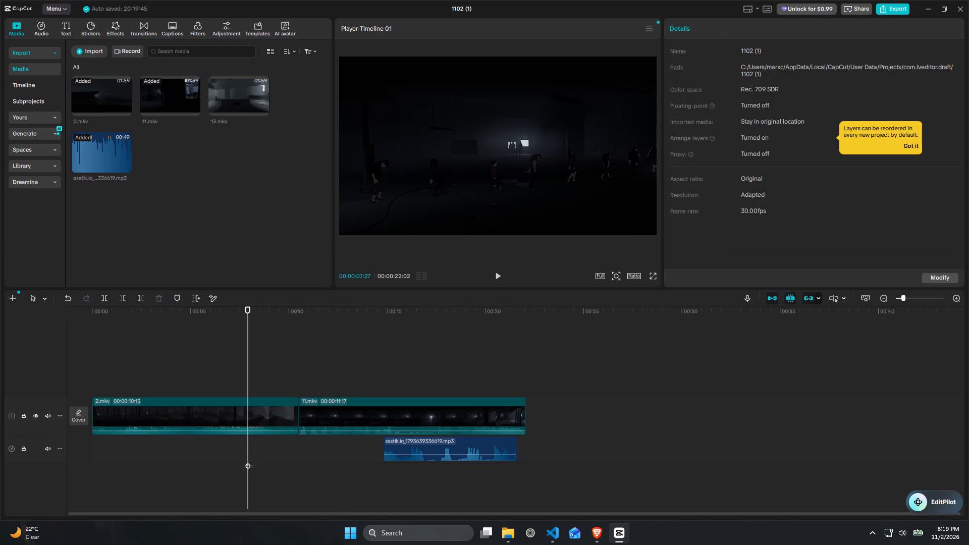
click(342, 448)
drag(273, 346, 274, 341)
click(284, 326)
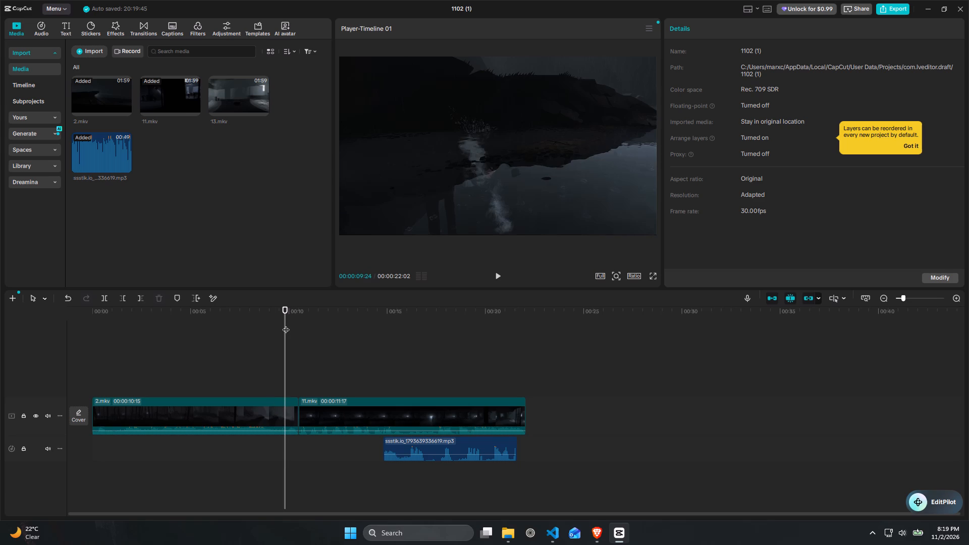
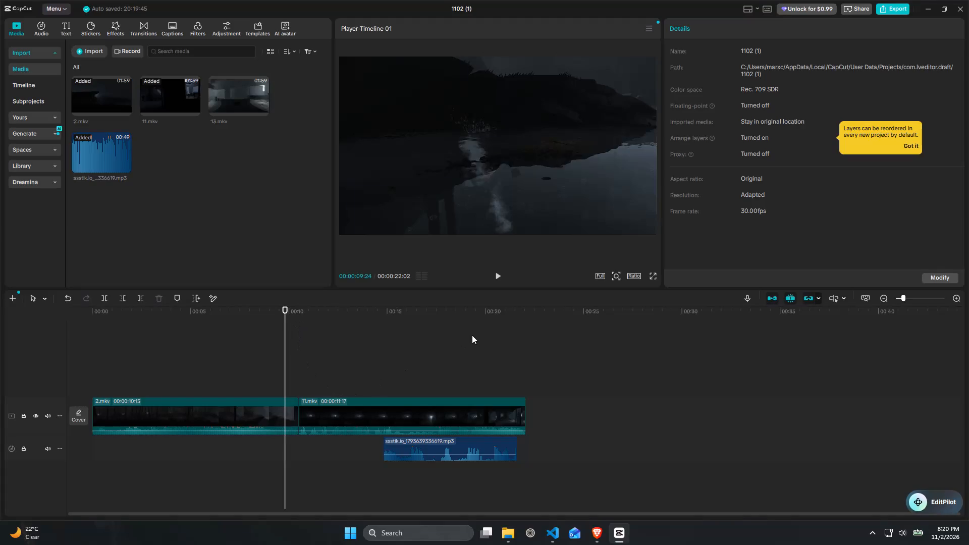
Dismiss the tip about reordering layers in the project details.
click(571, 256)
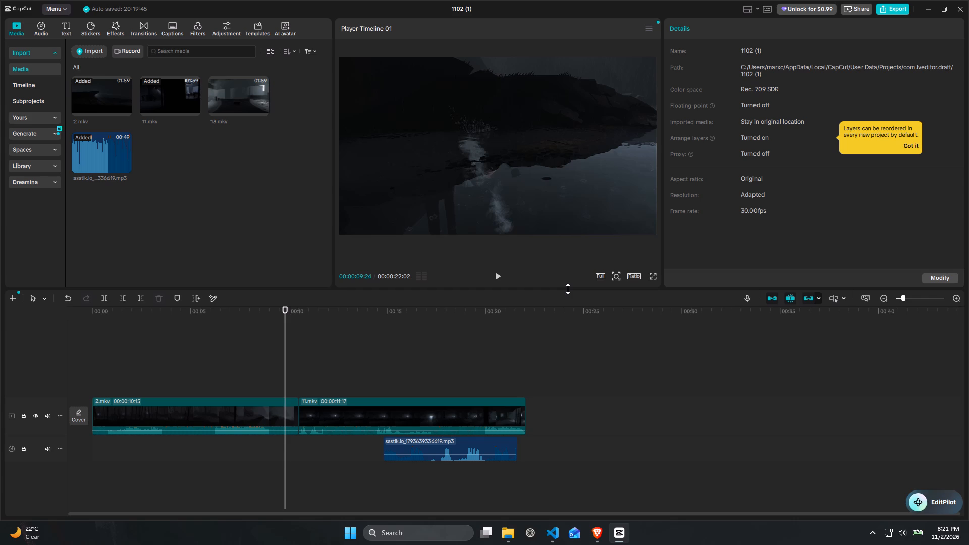
click(907, 145)
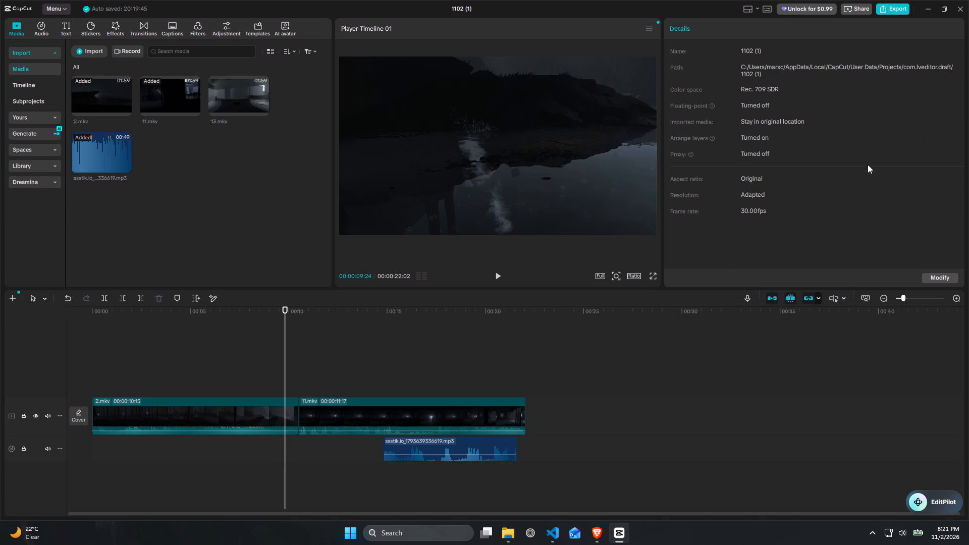
Play back the timeline from the end of the 2.mkv clip through most of the MP3 beneath 11.mkv.
click(559, 260)
key(space)
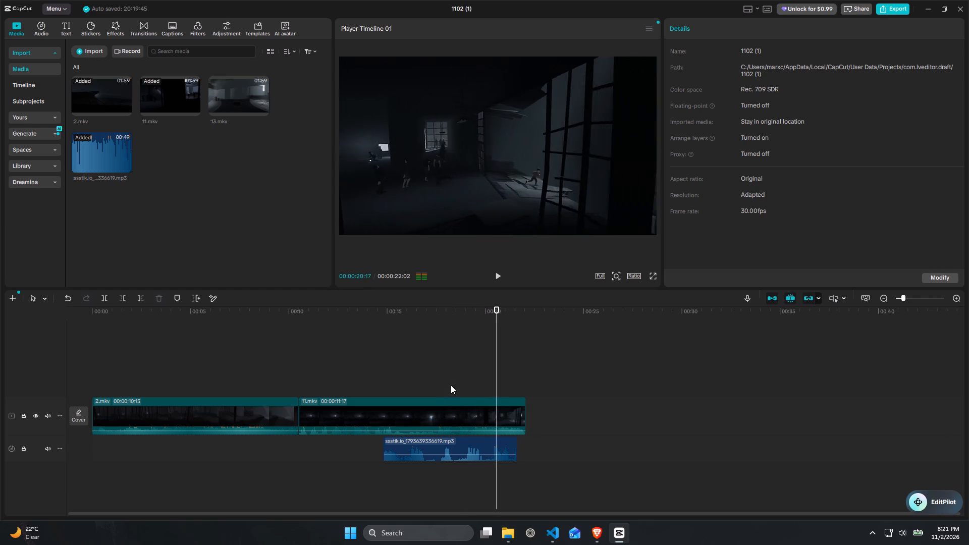
key(space)
Set the fade-out of the trimmed MP3 clip to 3.8 s.
click(494, 438)
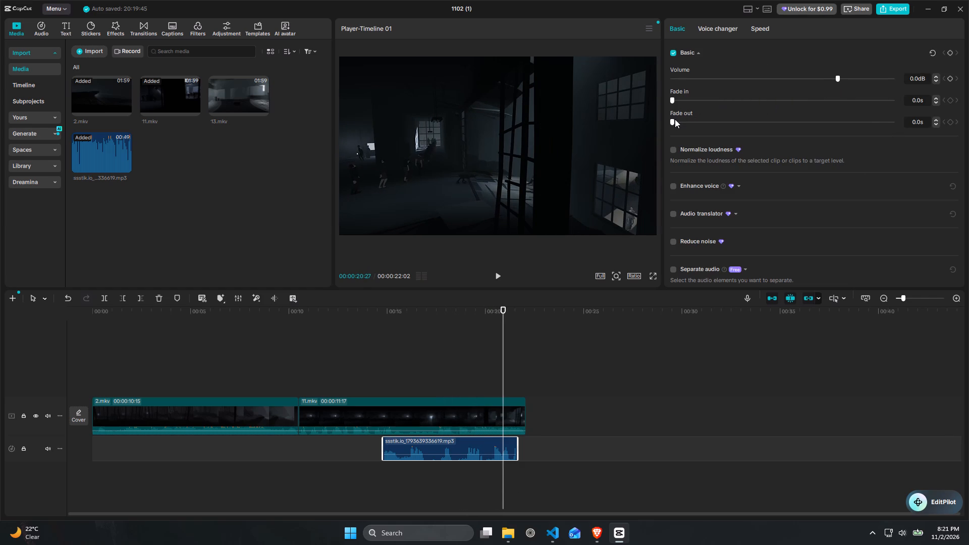
drag(675, 119, 793, 128)
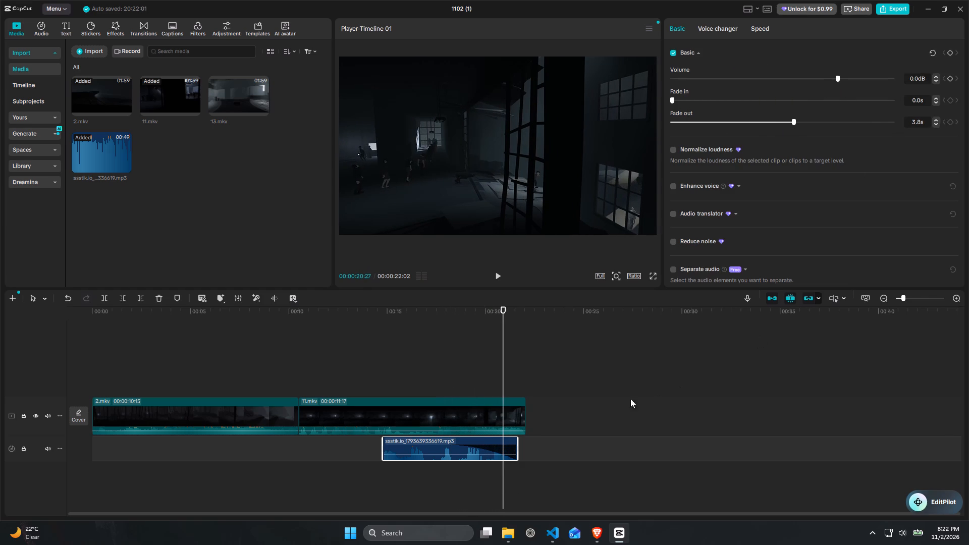
Play back the closing part of the MP3 from about 18 seconds to check its fade-out.
click(446, 316)
key(space)
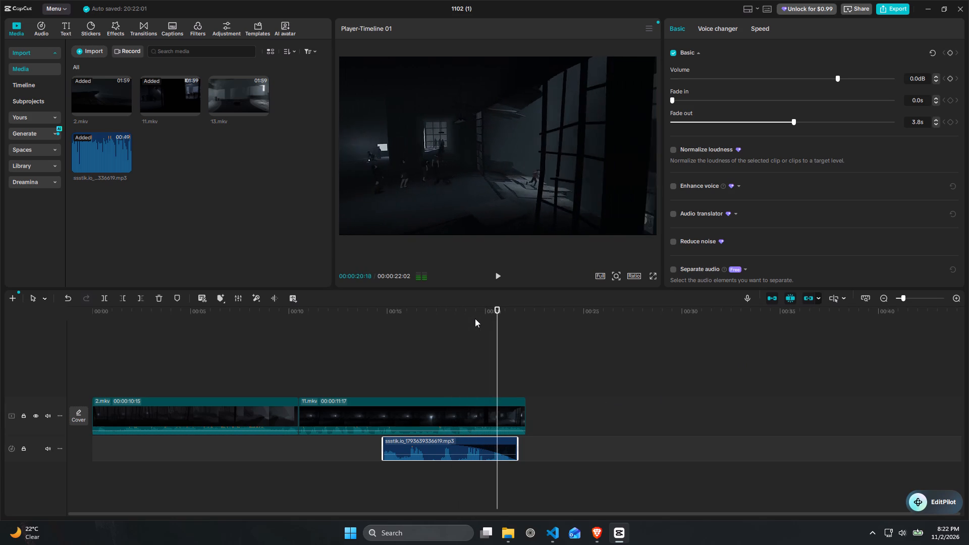
key(space)
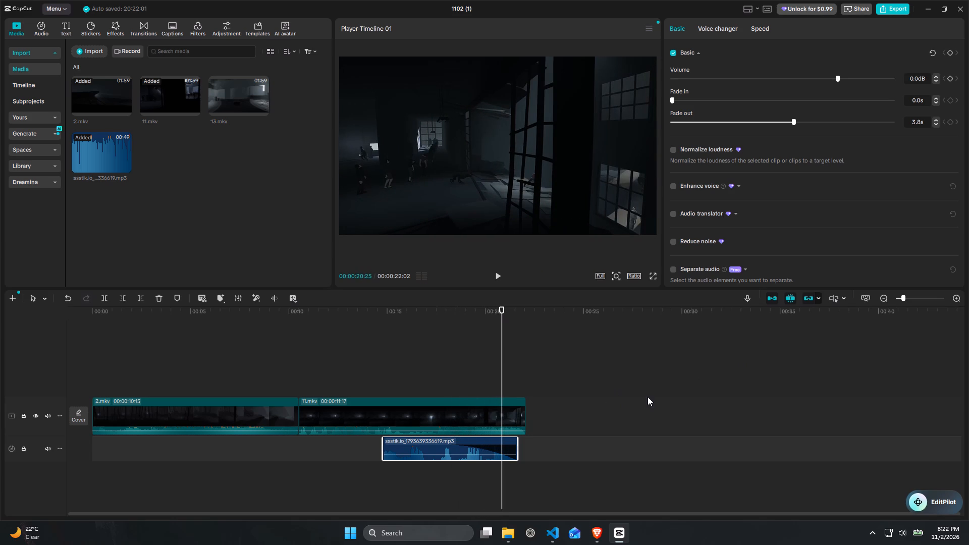
click(679, 416)
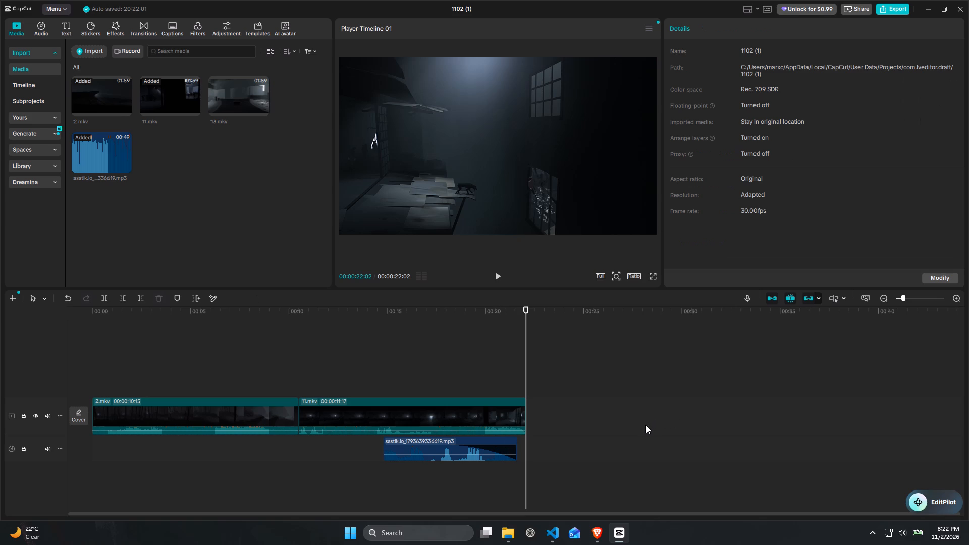
Examine how the 11.mkv footage lines up with the fading MP3 between about 15 and 21 seconds.
click(478, 322)
click(454, 316)
drag(470, 317, 438, 326)
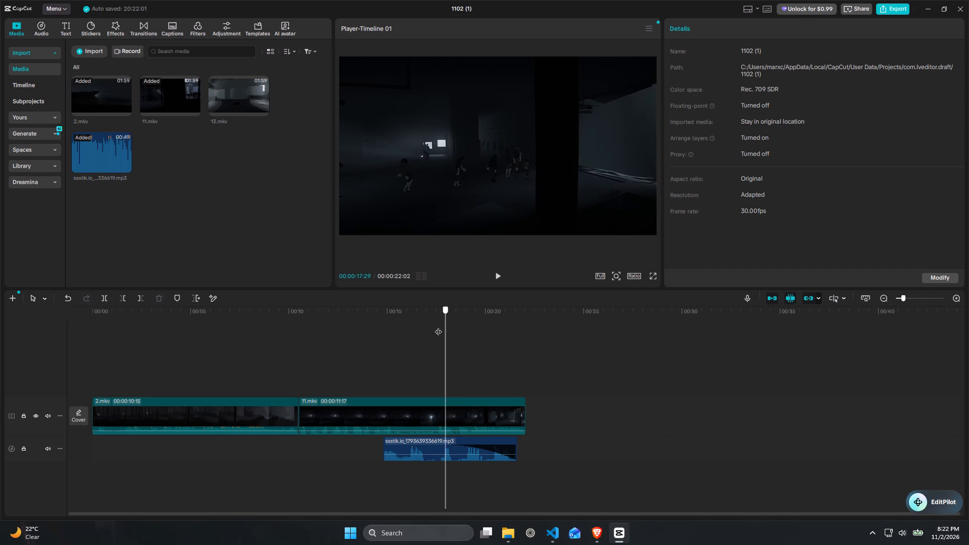
drag(438, 326, 462, 333)
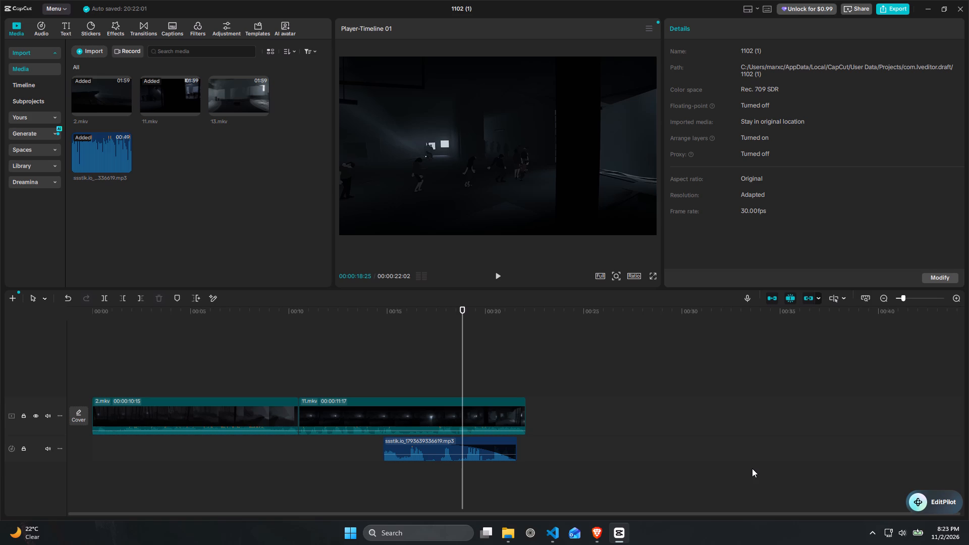
scroll(622, 420, down, 1)
key(space)
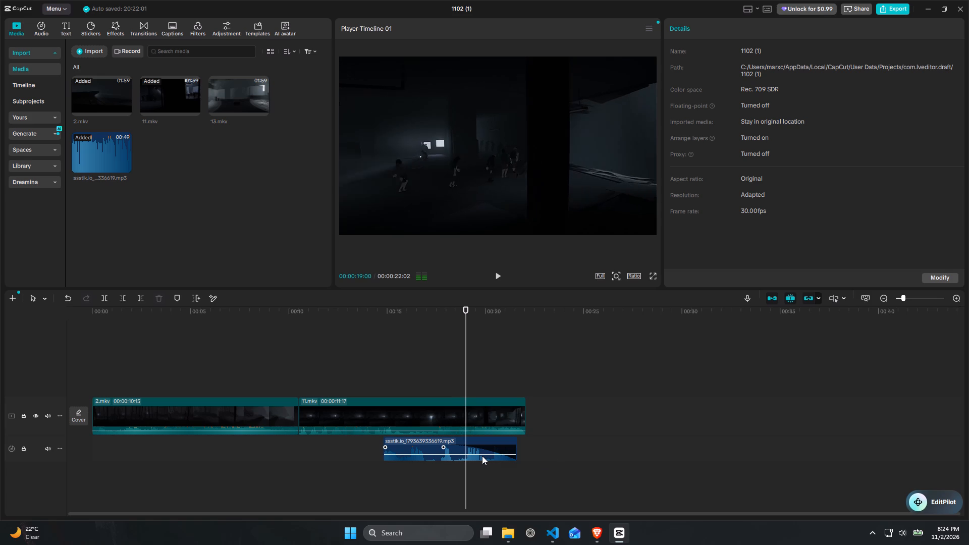
key(space)
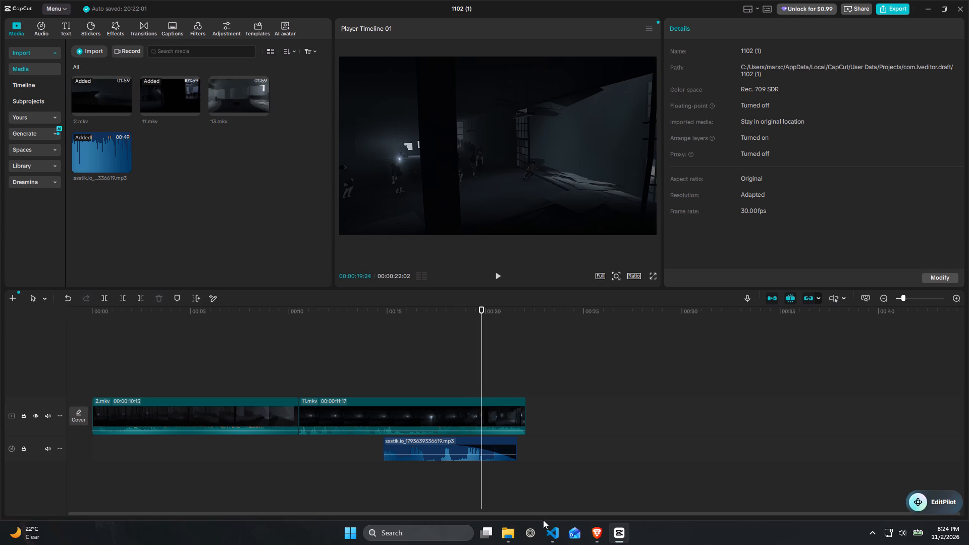
click(509, 496)
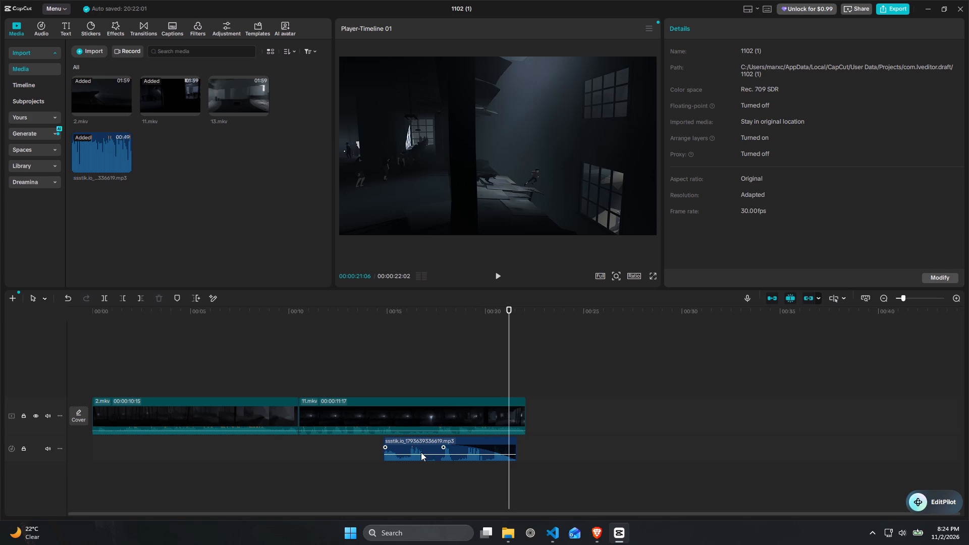
click(393, 316)
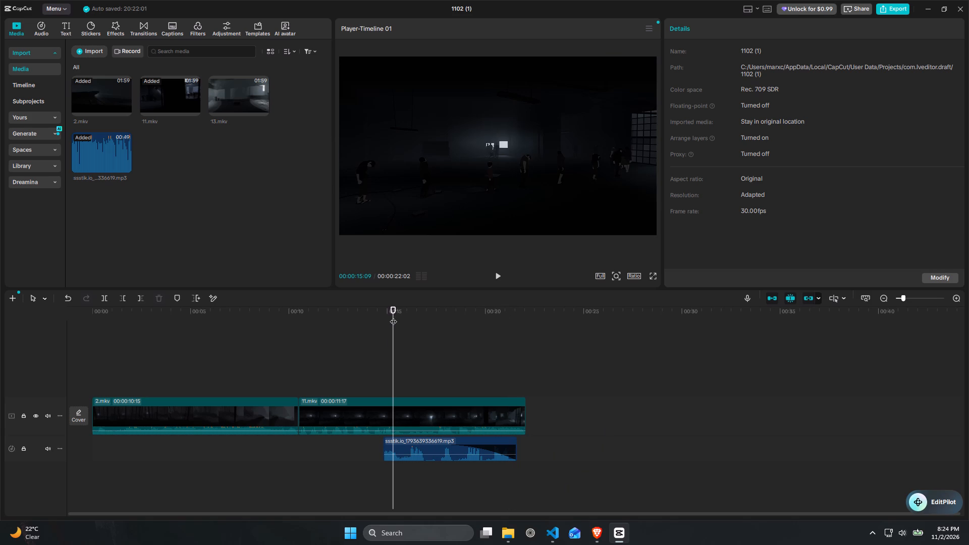
click(417, 311)
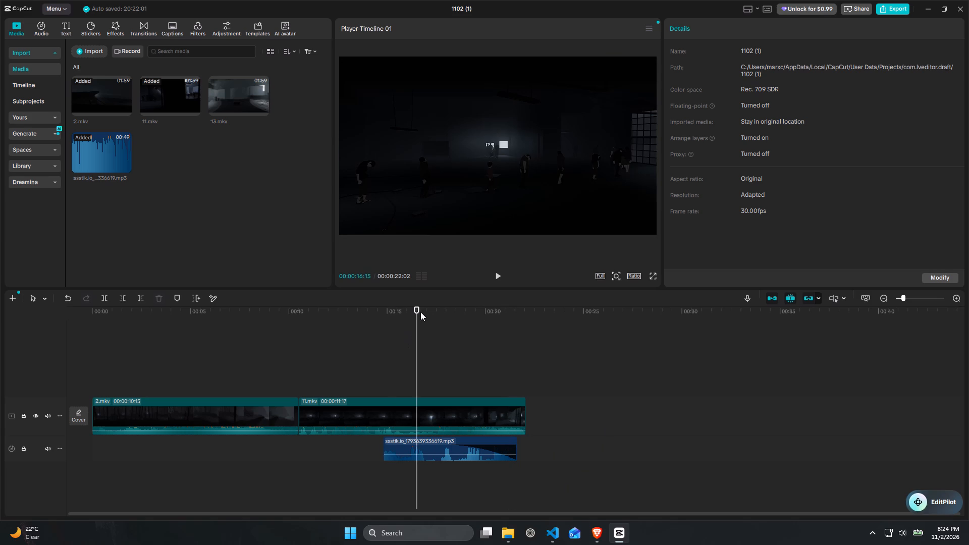
click(454, 313)
click(473, 314)
click(485, 312)
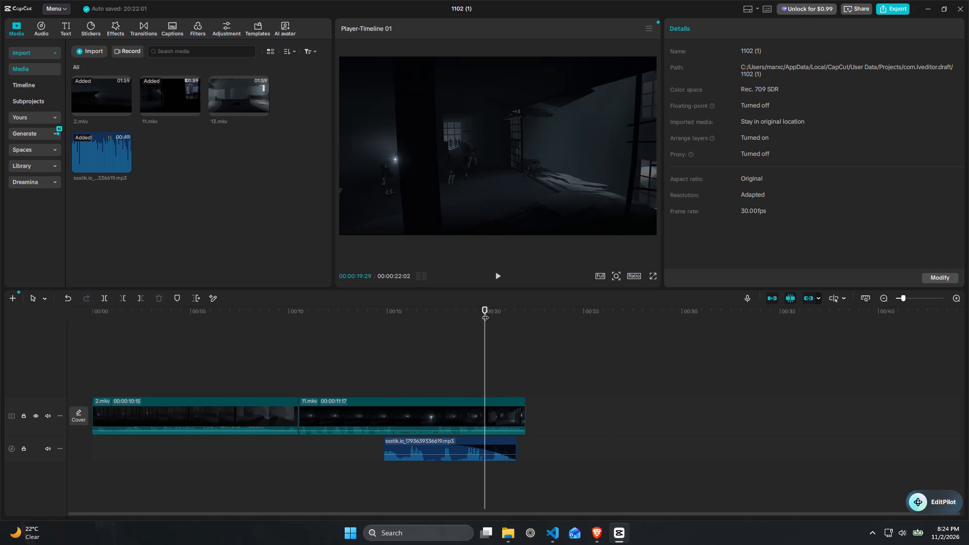
click(470, 313)
click(469, 313)
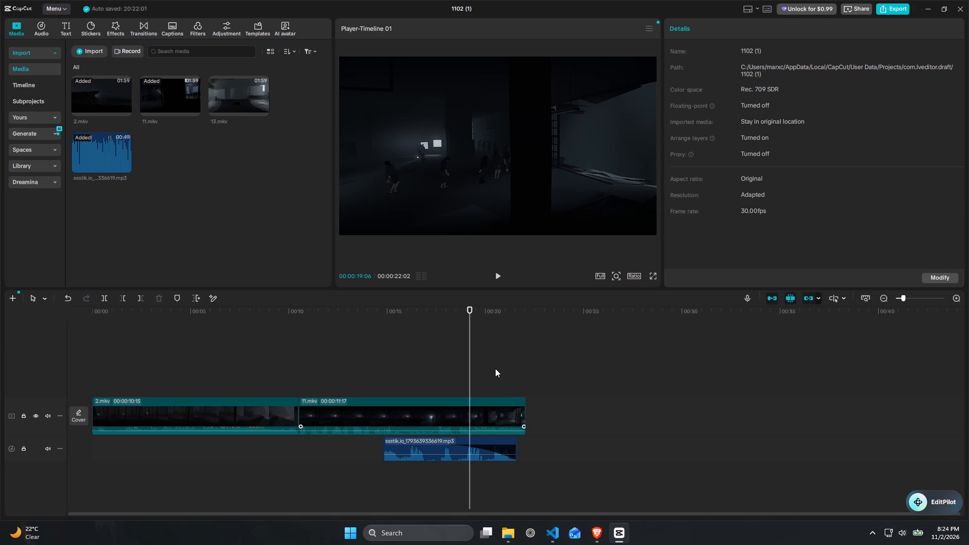
click(449, 315)
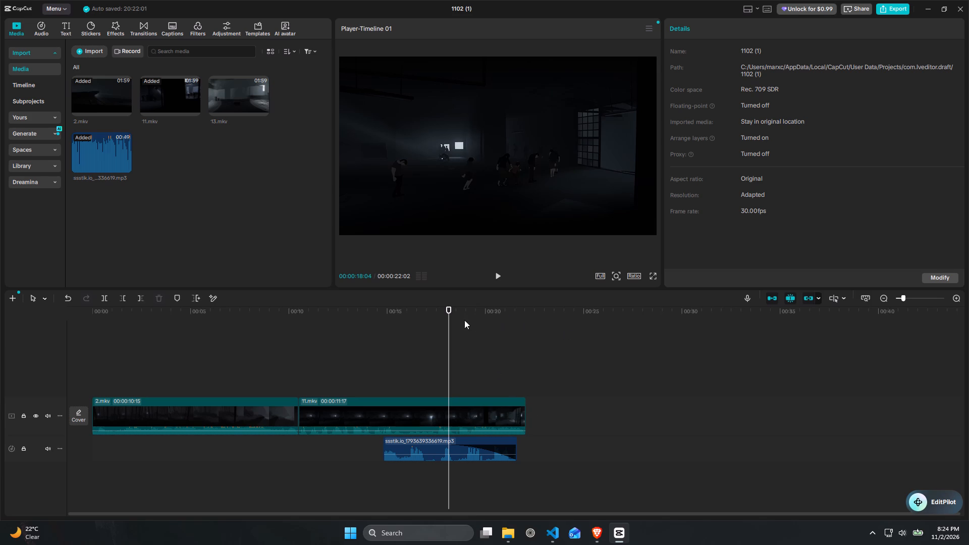